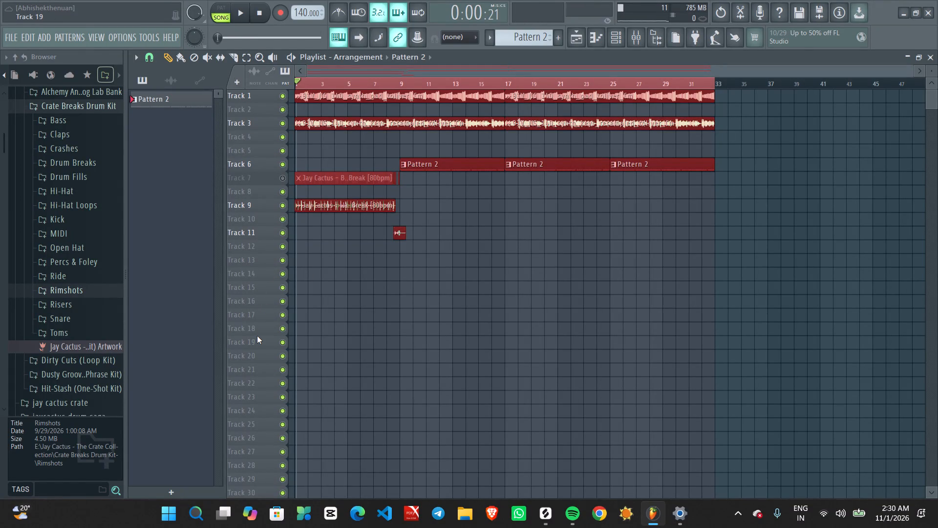
Increase the height of Track 18 in the playlist.
left_click_drag(259, 335, 259, 374)
Delete the block of named and coloured mixer tracks starting with the instrument bus at insert 71.
left_click(637, 32)
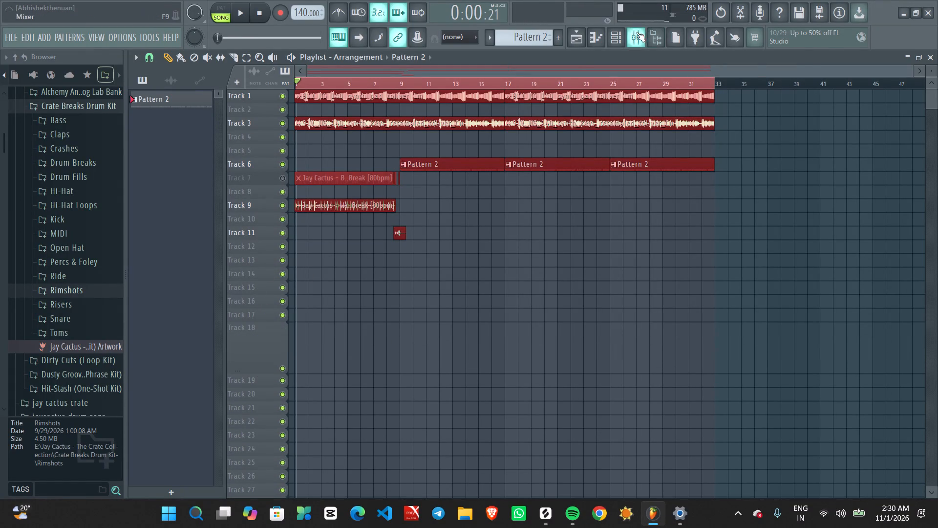
scroll(589, 193, "down", 9)
scroll(547, 186, "down", 8)
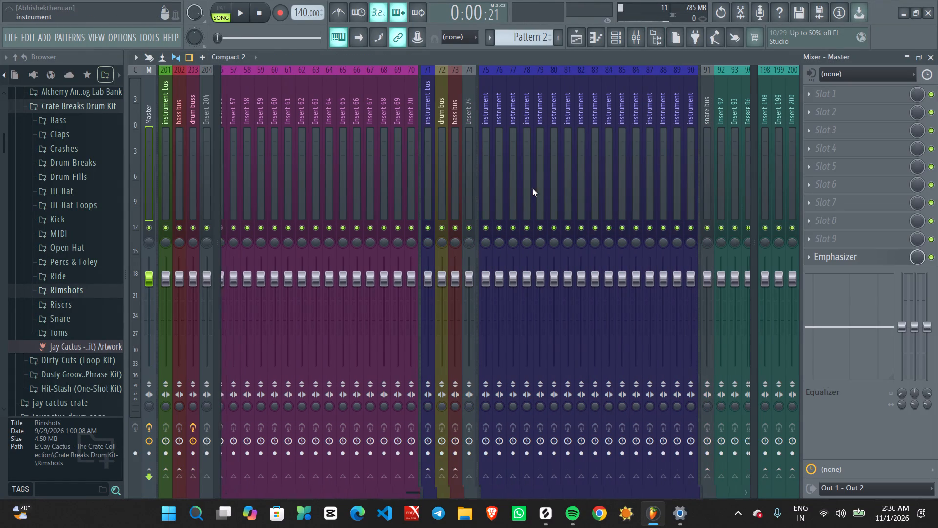
left_click_drag(424, 174, 755, 175, "ctrl")
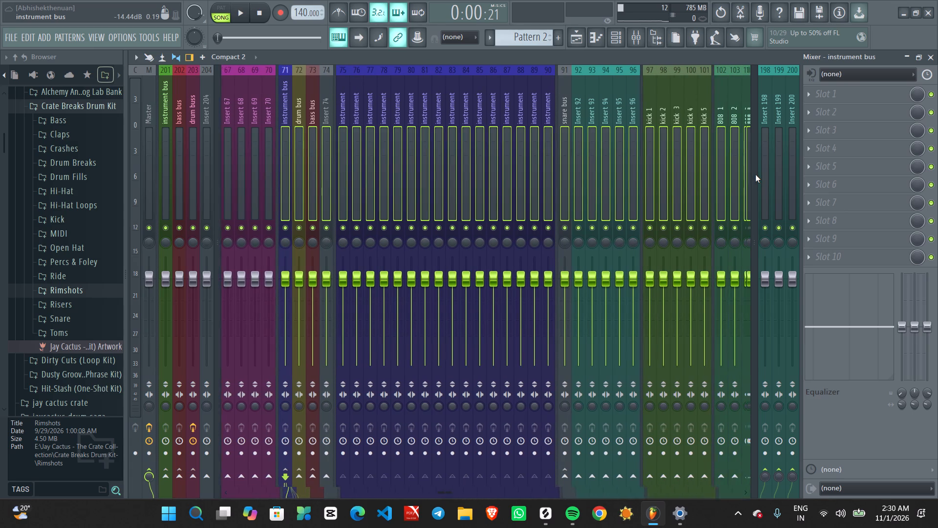
left_click_drag(755, 175, 756, 175, "ctrl")
key("Delete")
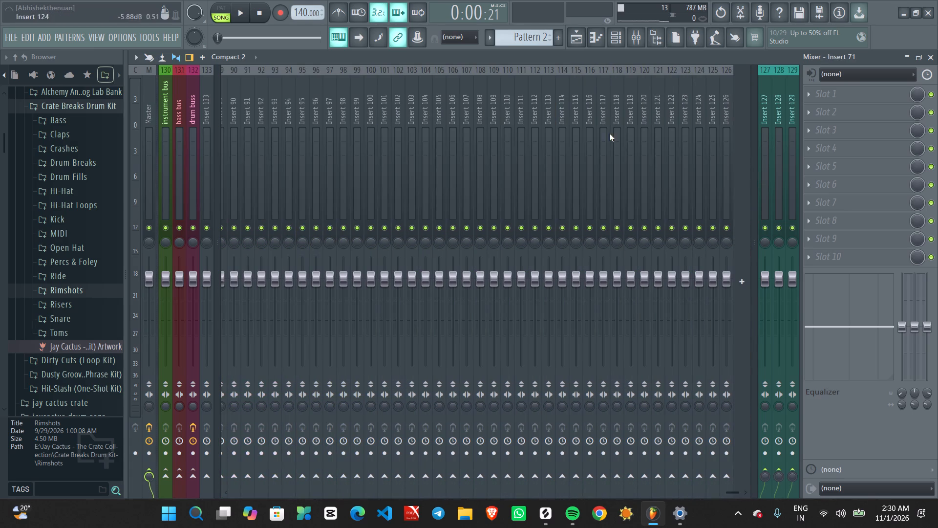
Add a separator before mixer track Insert 71.
scroll(310, 176, "up", 11)
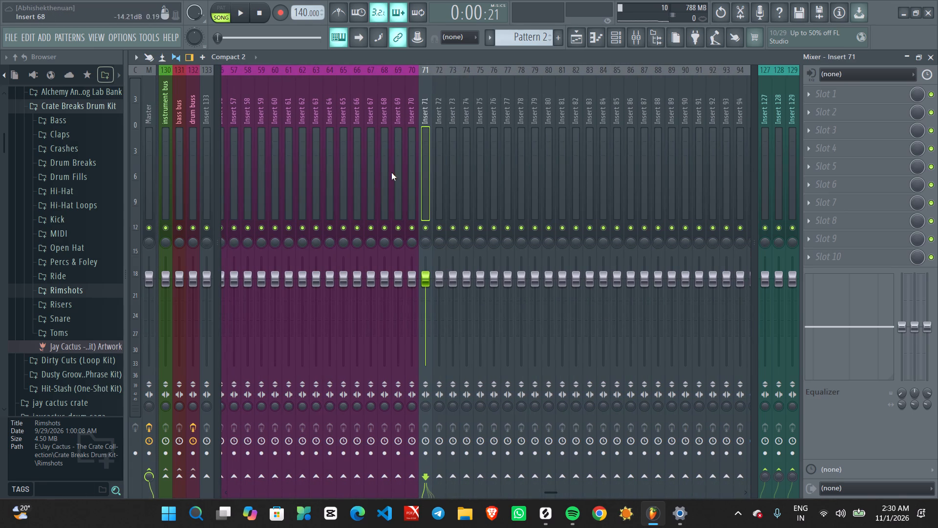
right_click(425, 167)
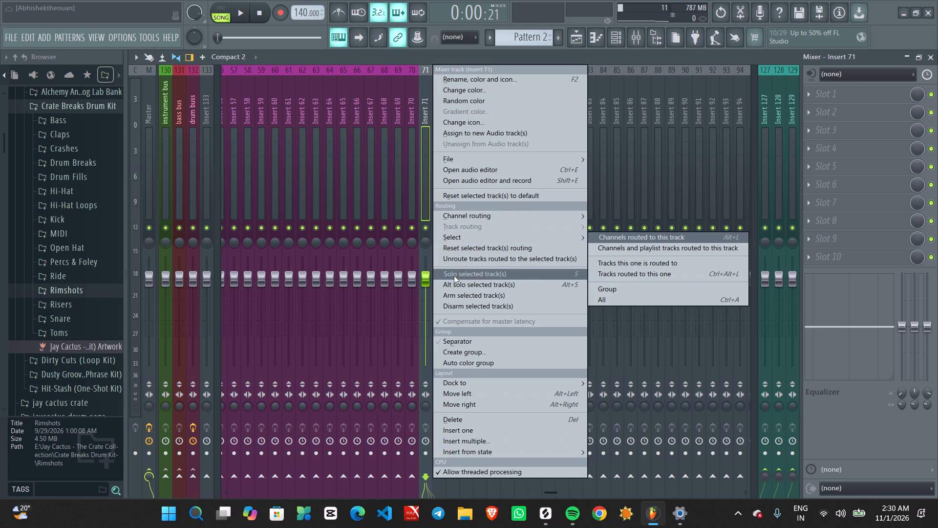
left_click(473, 343)
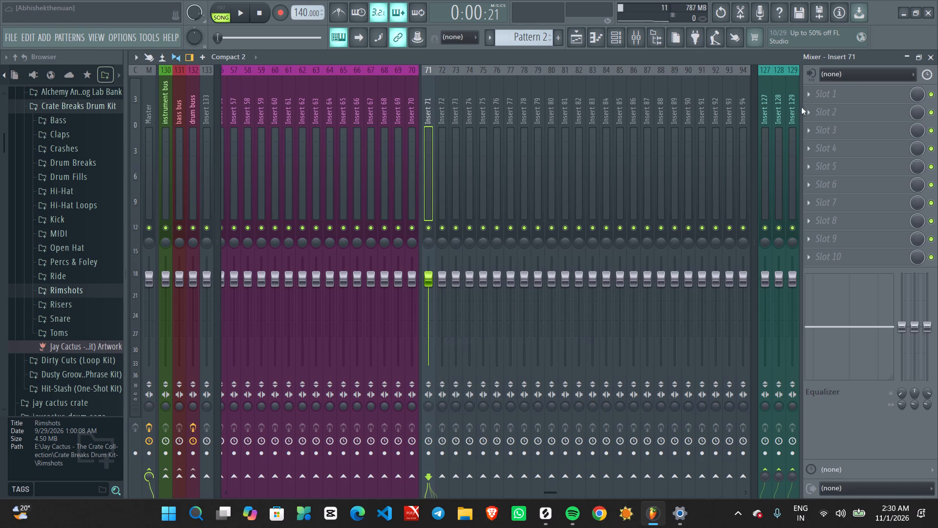
Set the external audio input of Insert 71 to In 1.
left_click(857, 77)
left_click(834, 114)
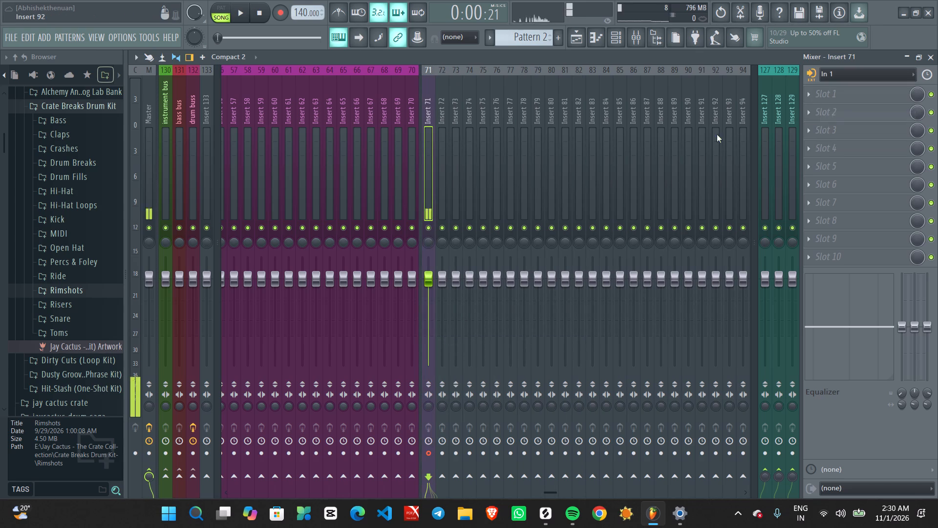
Load Pro-Q 4 into effect slot 1 of Insert 71.
left_click(823, 91)
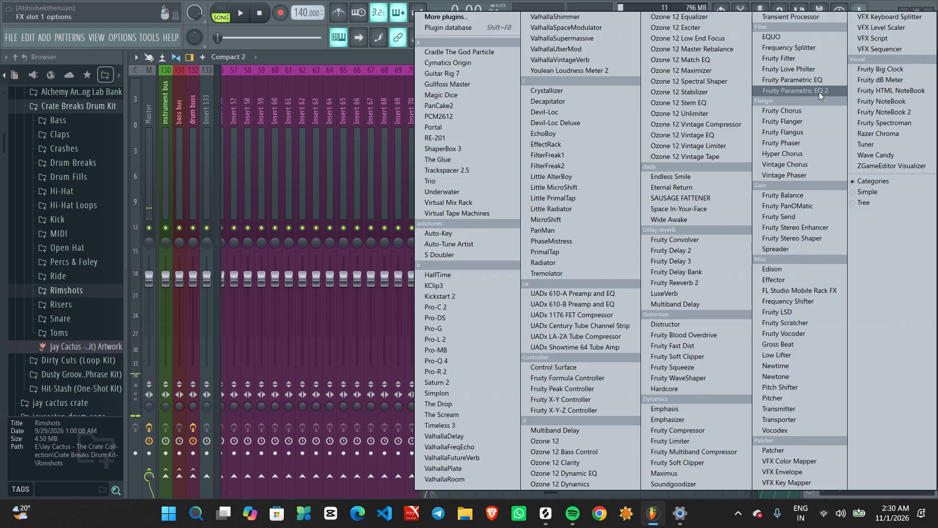
left_click(454, 364)
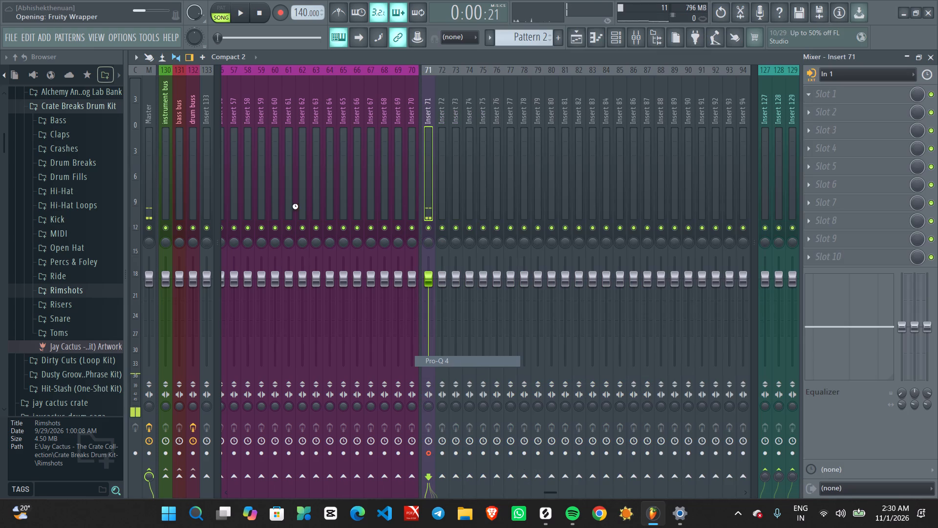
left_click_drag(406, 198, 371, 74)
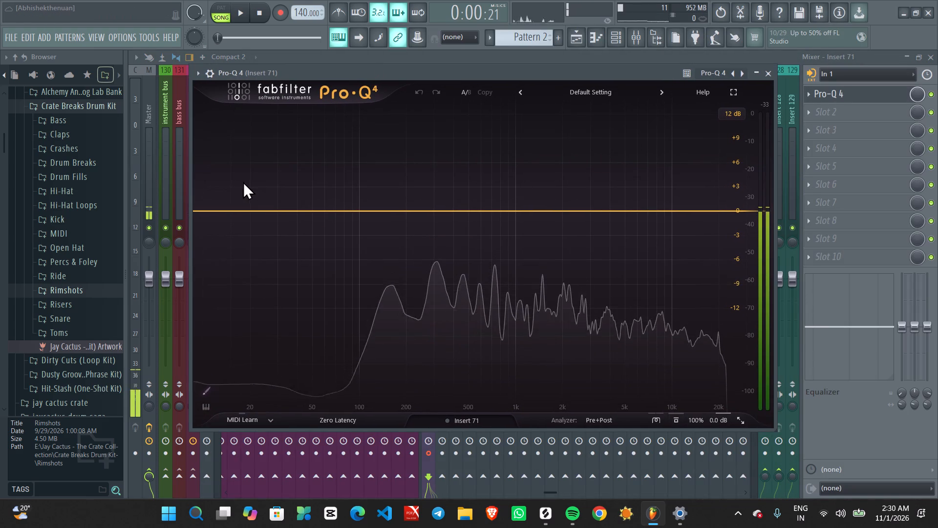
Add a 36 dB/oct low cut at about 62 Hz in Pro-Q 4, with a Q of about 0.77, and close the plugin.
left_click_drag(199, 208, 208, 221)
scroll(208, 222, "up", 4)
left_click_drag(211, 222, 316, 217)
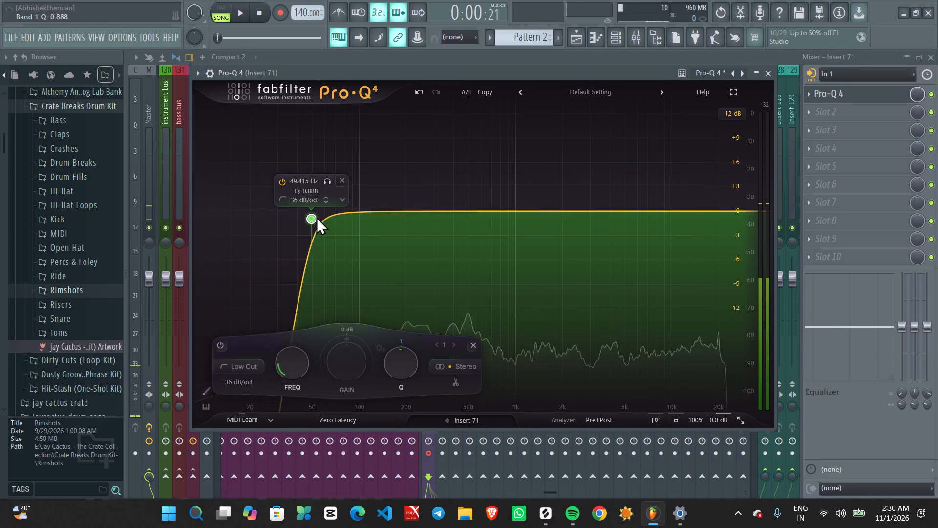
left_click_drag(316, 217, 313, 226)
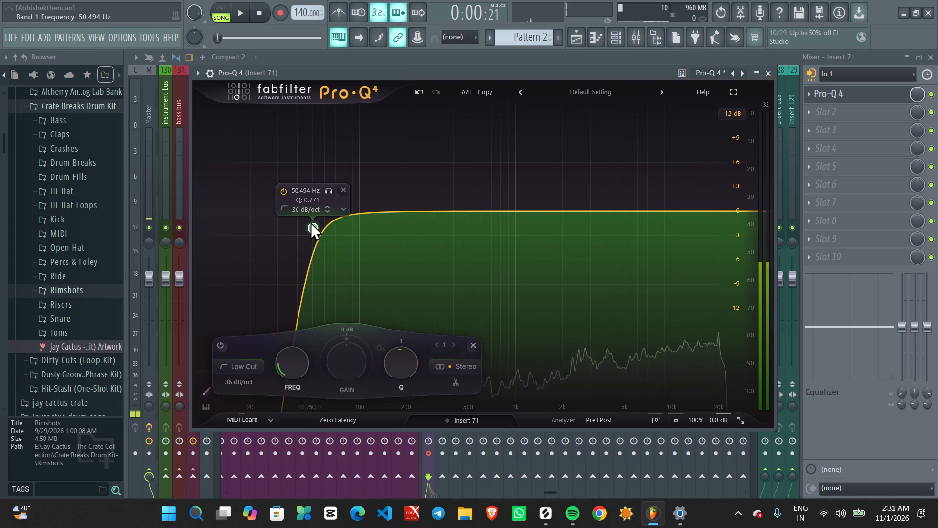
left_click_drag(310, 222, 318, 222)
left_click_drag(308, 228, 322, 228)
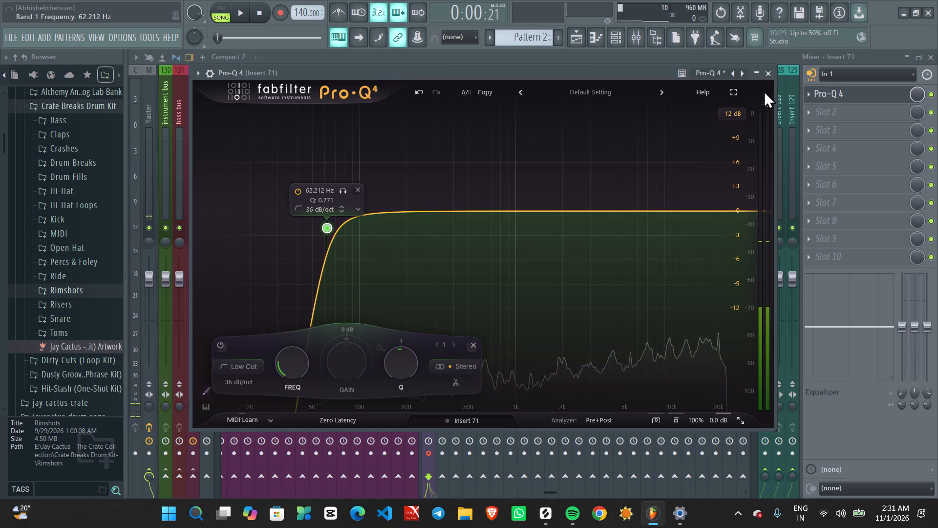
left_click(765, 78)
Examine the synth pad clip on Track 1, including its sample settings, piano roll and channel rack.
left_click(570, 41)
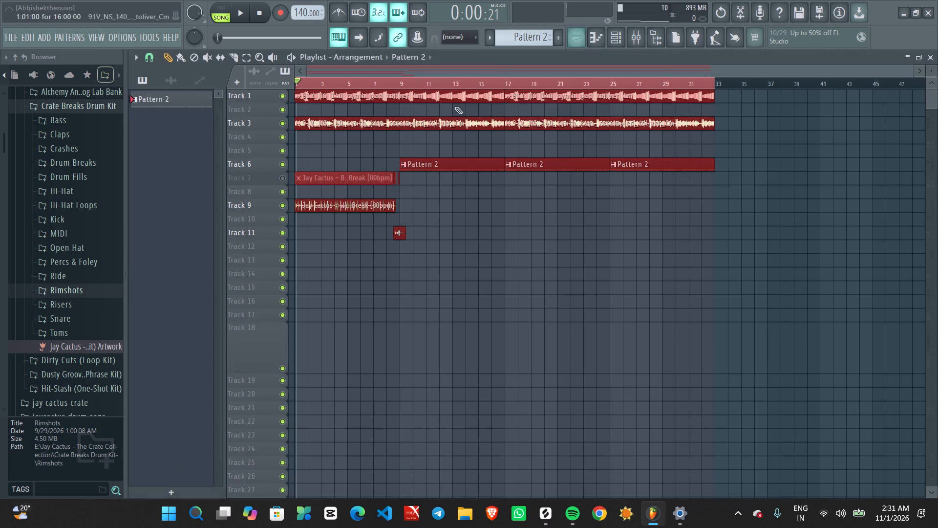
double_click(439, 96)
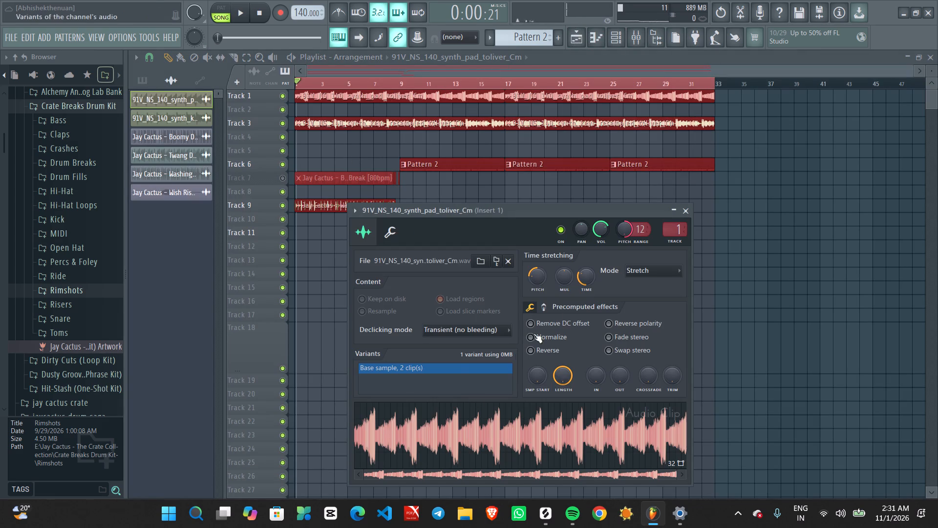
left_click(589, 41)
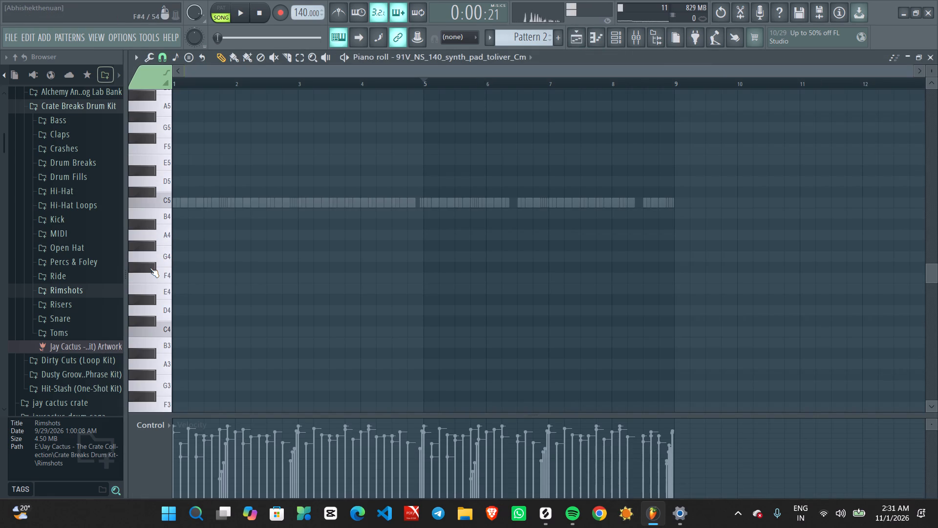
left_click(616, 37)
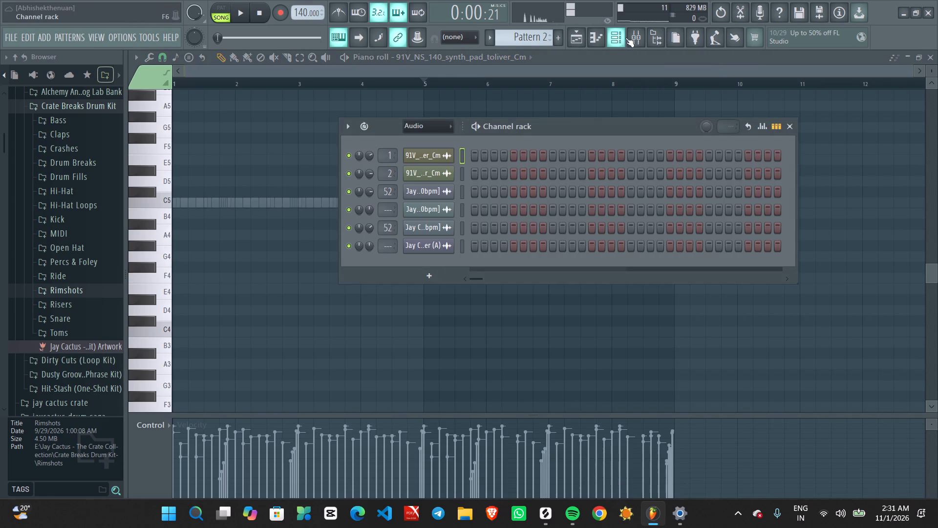
Load Auto-Tune Artist into effect slot 2 of mixer track Insert 71.
left_click(637, 35)
scroll(542, 149, "down", 7)
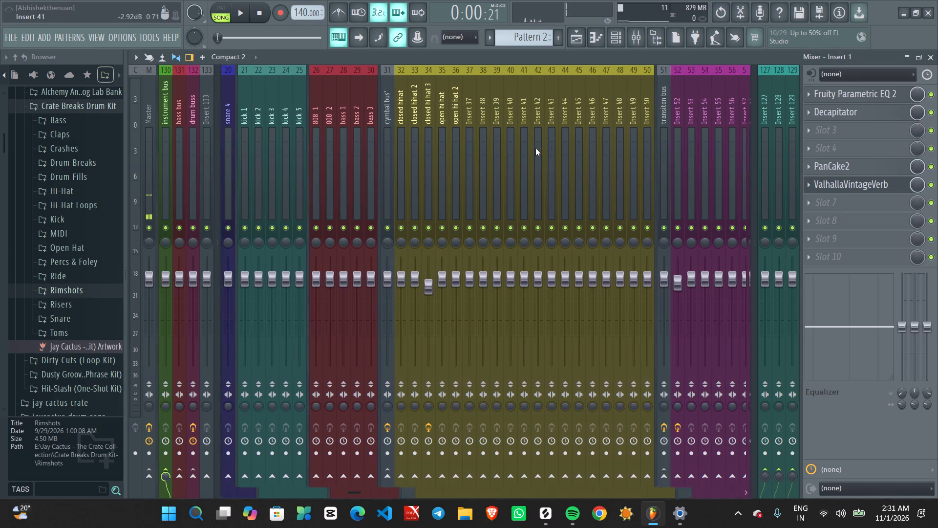
scroll(535, 148, "down", 9)
left_click(539, 149)
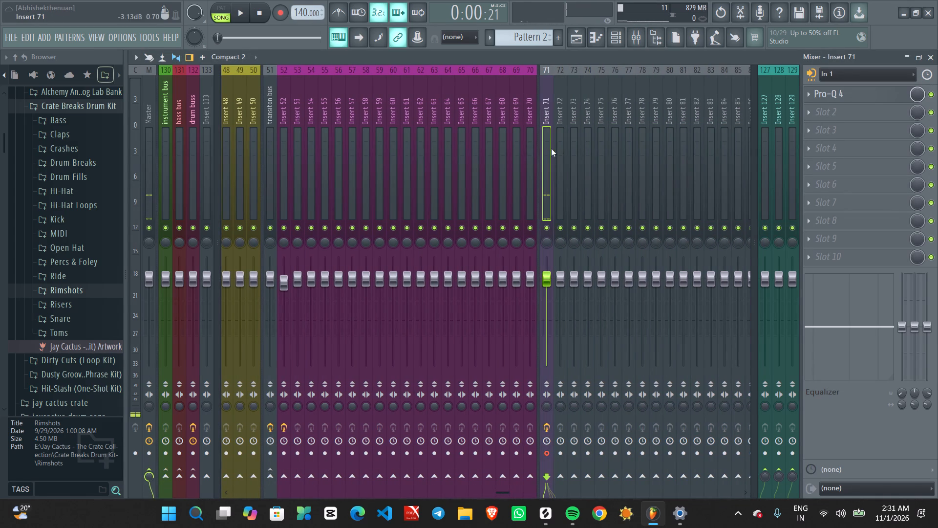
left_click(848, 108)
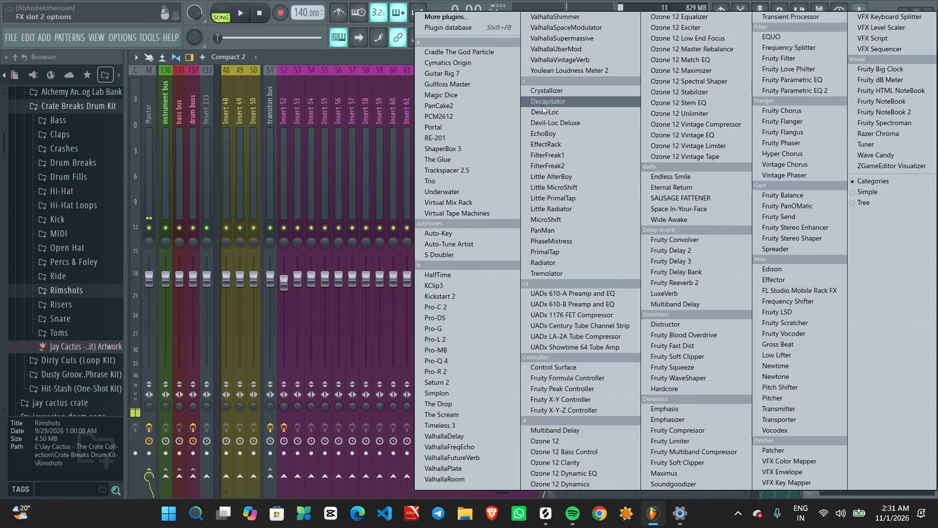
left_click(469, 249)
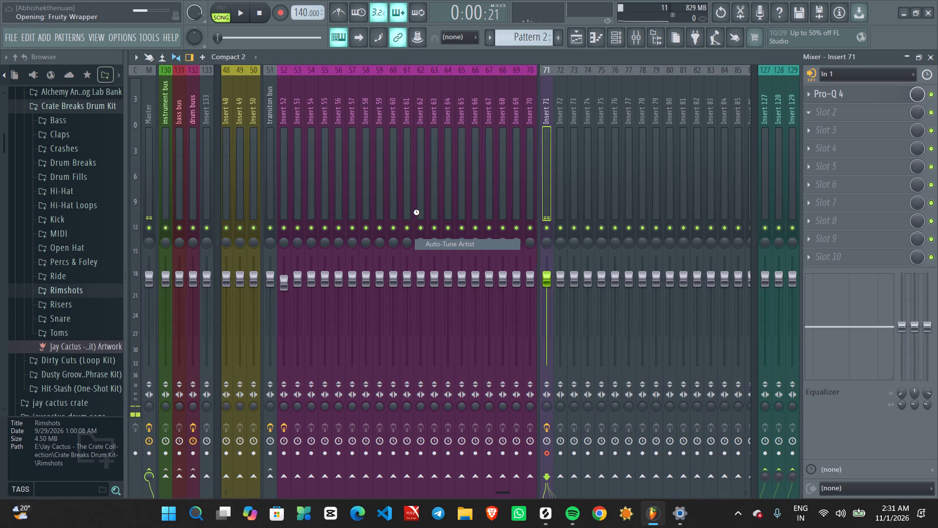
left_click_drag(416, 212, 365, 69)
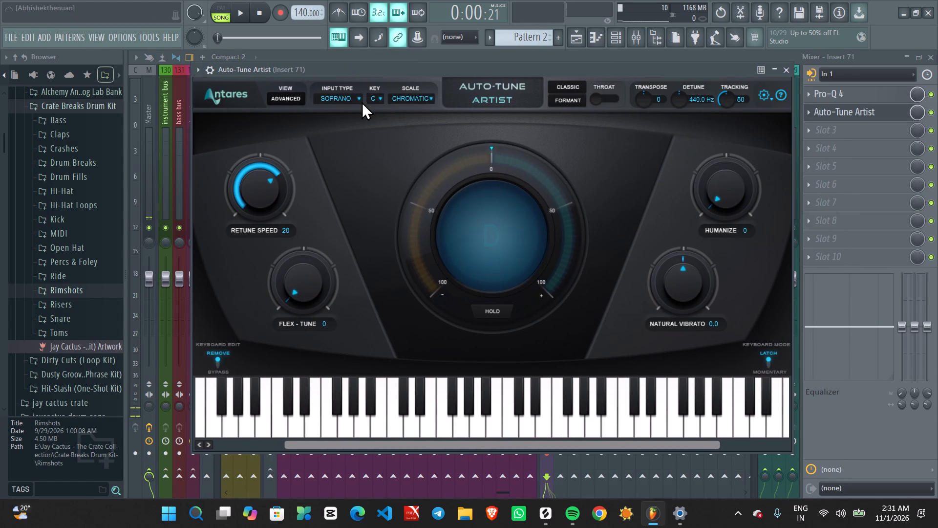
Set Auto-Tune Artist to key F#, Minor scale and retune speed 0, and close the plugin.
left_click(373, 98)
left_click(386, 181)
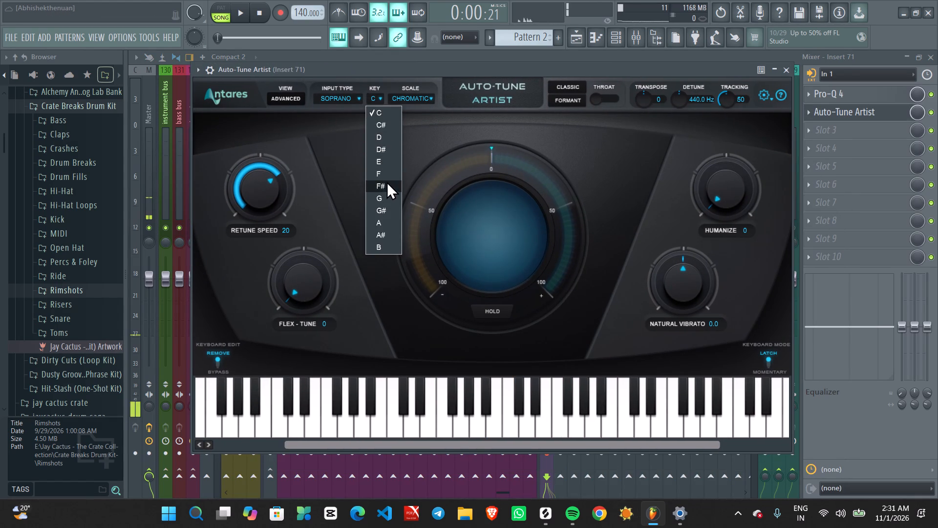
left_click(401, 98)
left_click(417, 128)
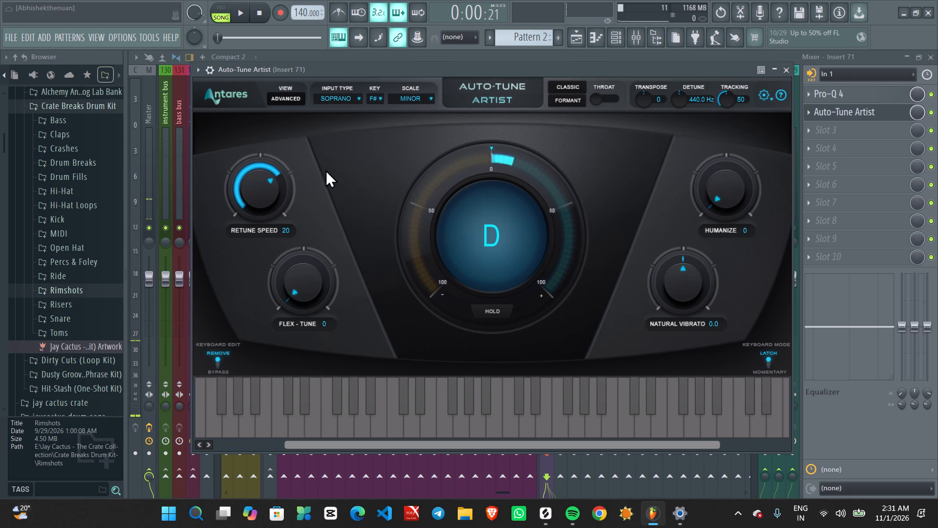
left_click_drag(270, 191, 298, 0)
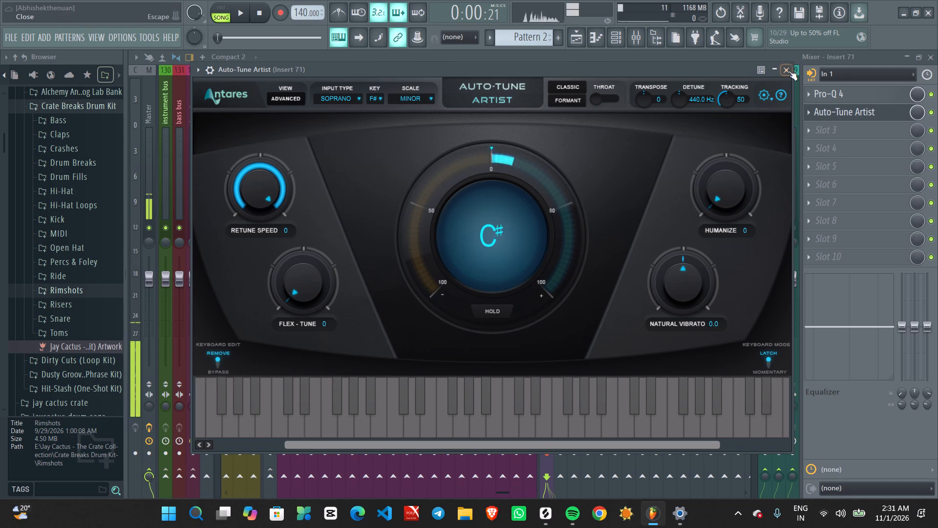
left_click(789, 69)
Set external input monitoring for Insert 71 to When armed.
left_click(811, 76)
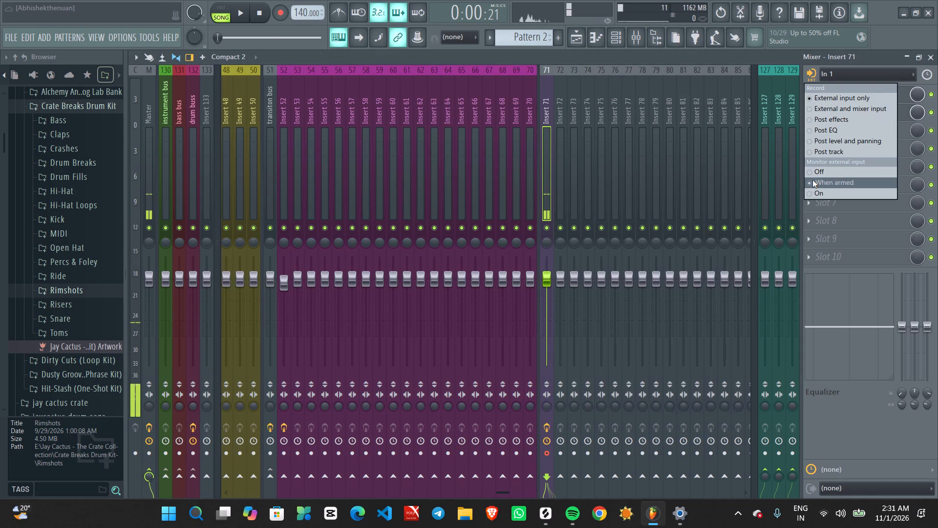
left_click(812, 180)
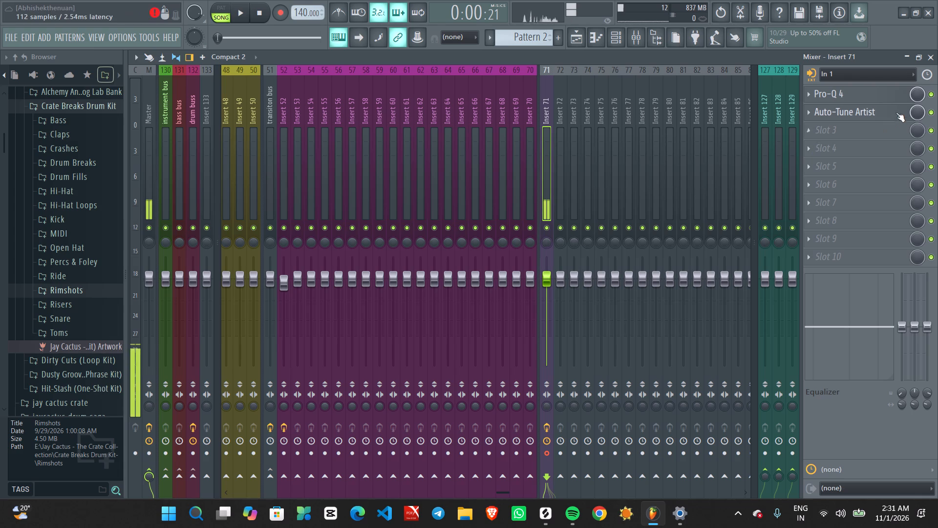
Review the low-cut curve and live input spectrum in Pro-Q 4 on Insert 71.
left_click(848, 94)
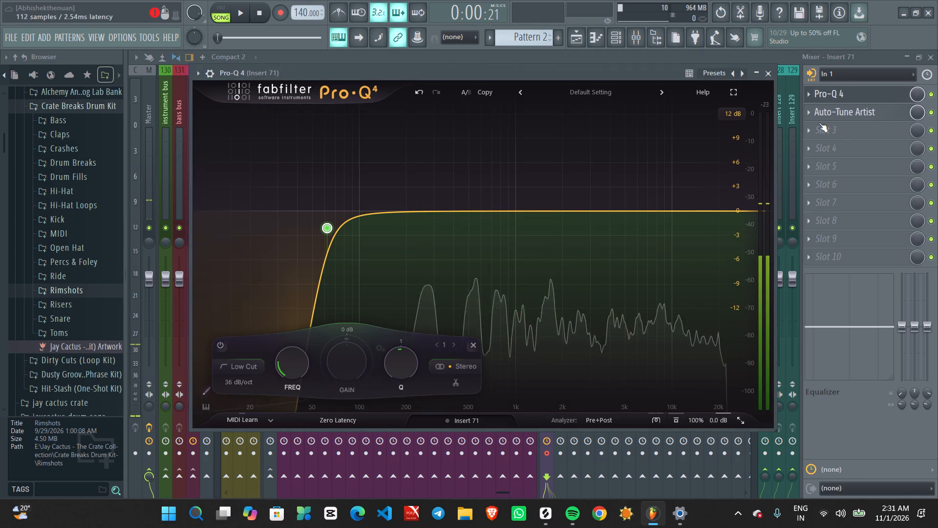
left_click(766, 77)
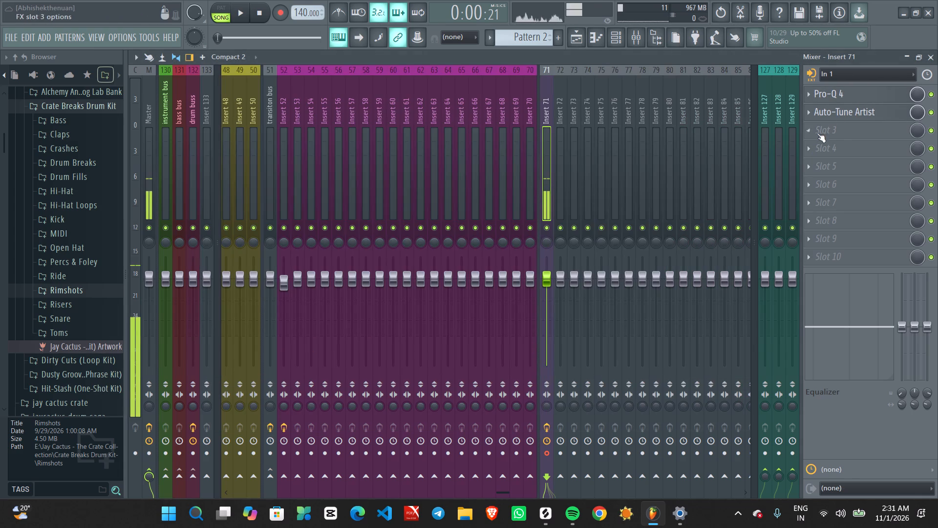
Load Decapitator into effect slot 4 of Insert 71 and set its Drive to about 6.8.
left_click(833, 147)
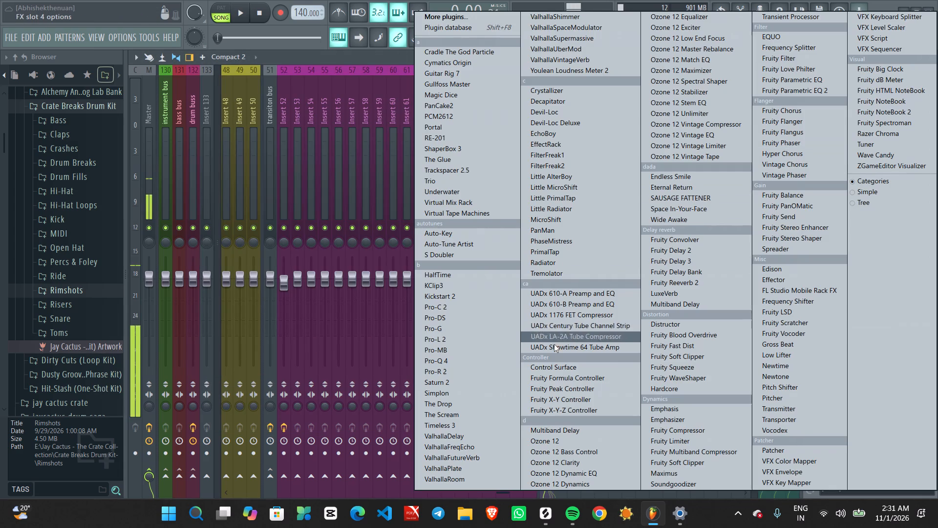
left_click(589, 106)
left_click_drag(208, 252, 199, 205)
left_click_drag(207, 235, 212, 242)
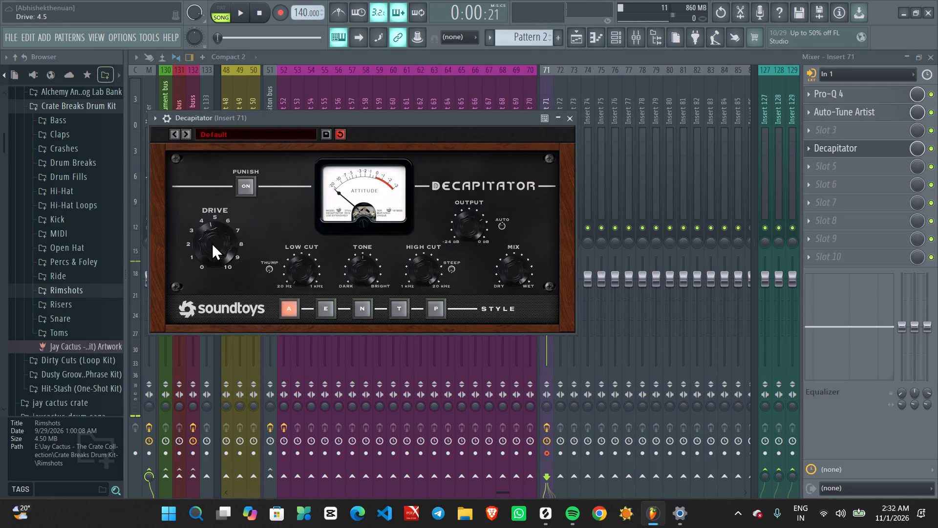
left_click_drag(212, 242, 213, 248)
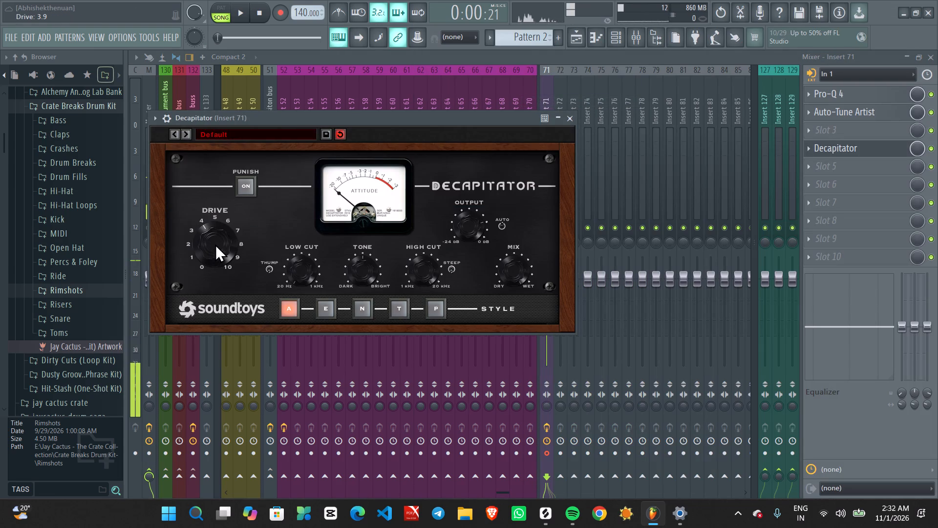
left_click_drag(215, 244, 221, 209)
left_click_drag(216, 233, 217, 252)
left_click_drag(214, 245, 216, 246)
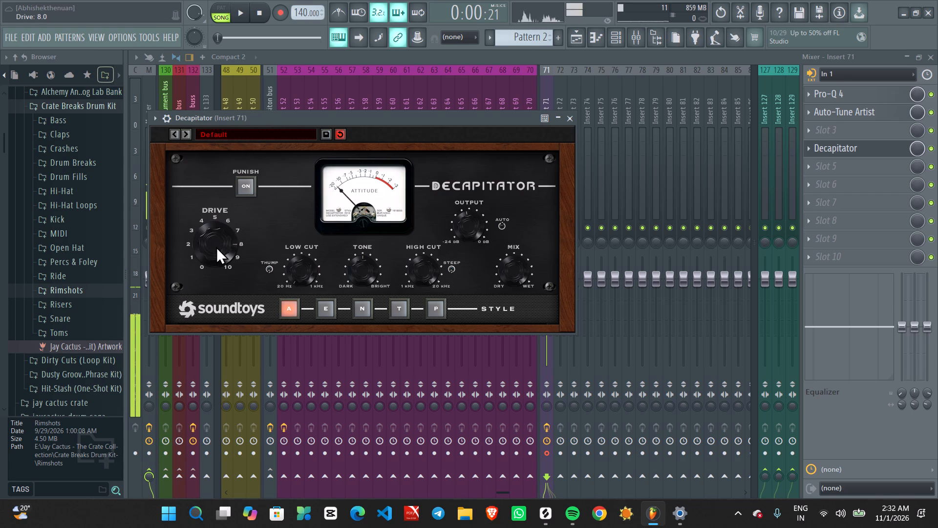
left_click_drag(216, 246, 213, 257)
left_click_drag(209, 246, 210, 247)
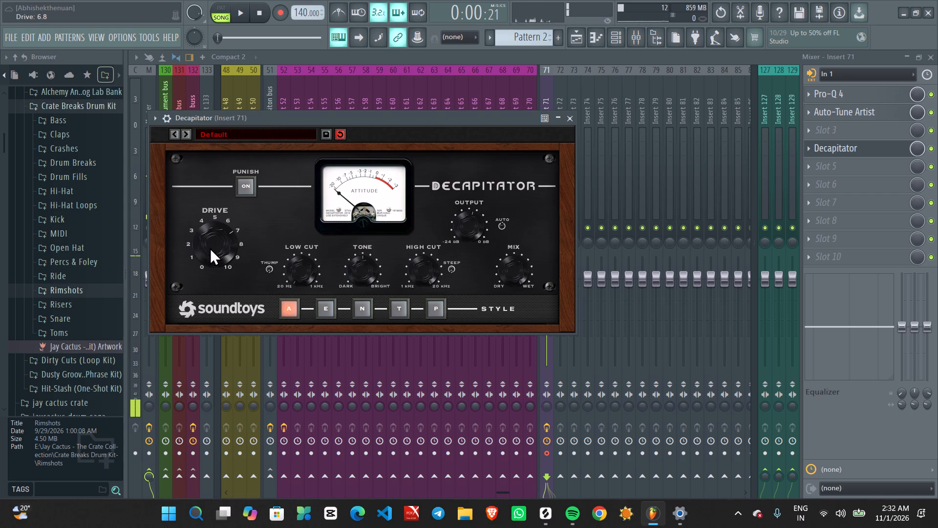
Fine-tune Decapitator's Drive on Insert 71 and close the plugin window.
left_click_drag(210, 247, 211, 252)
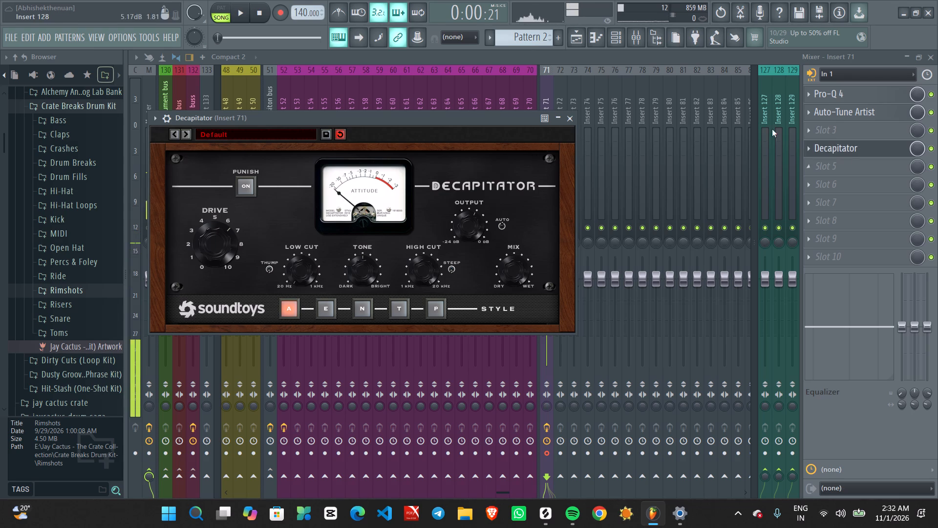
left_click(573, 123)
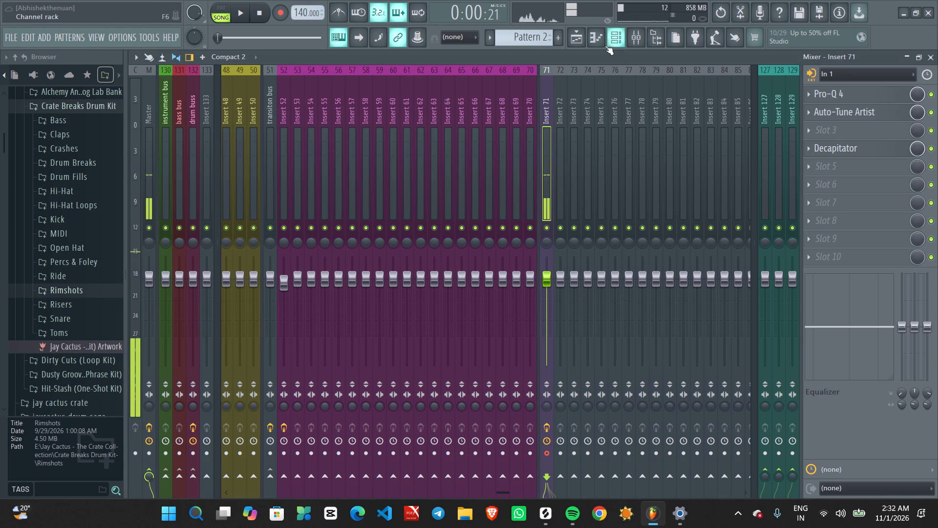
Play the song from the start in the playlist to audition the live input over the beat.
left_click(577, 40)
scroll(276, 291, "down", 1)
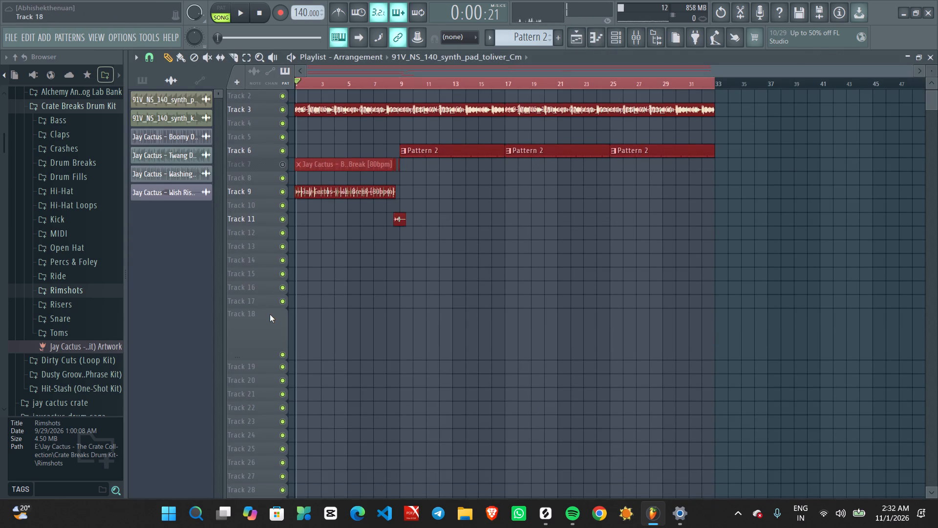
key("space")
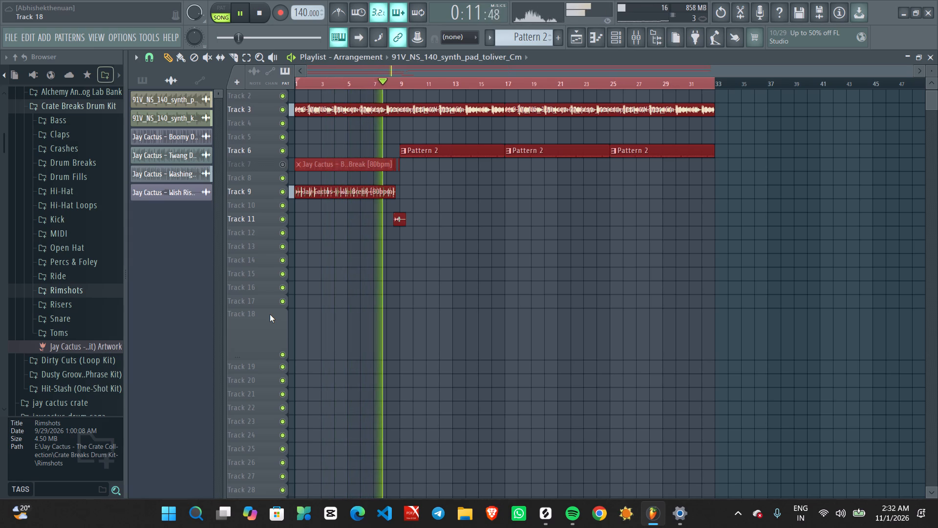
key("space")
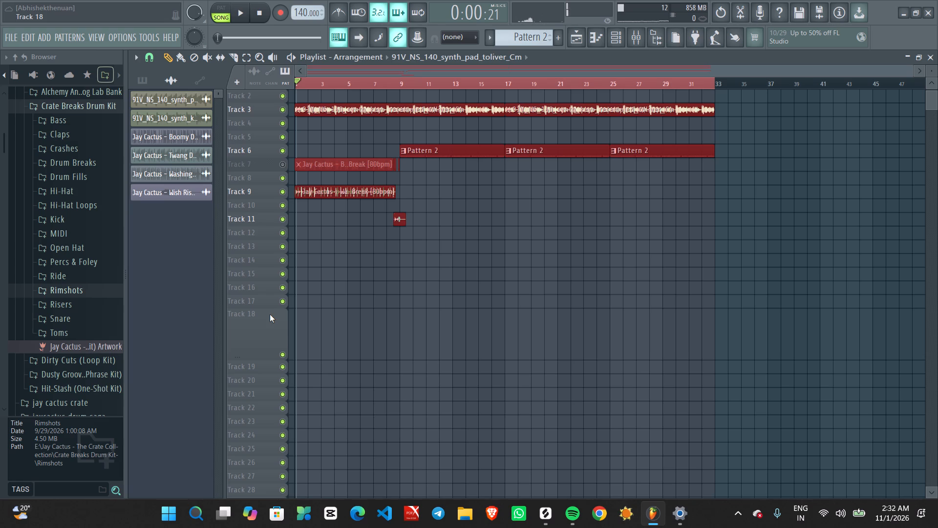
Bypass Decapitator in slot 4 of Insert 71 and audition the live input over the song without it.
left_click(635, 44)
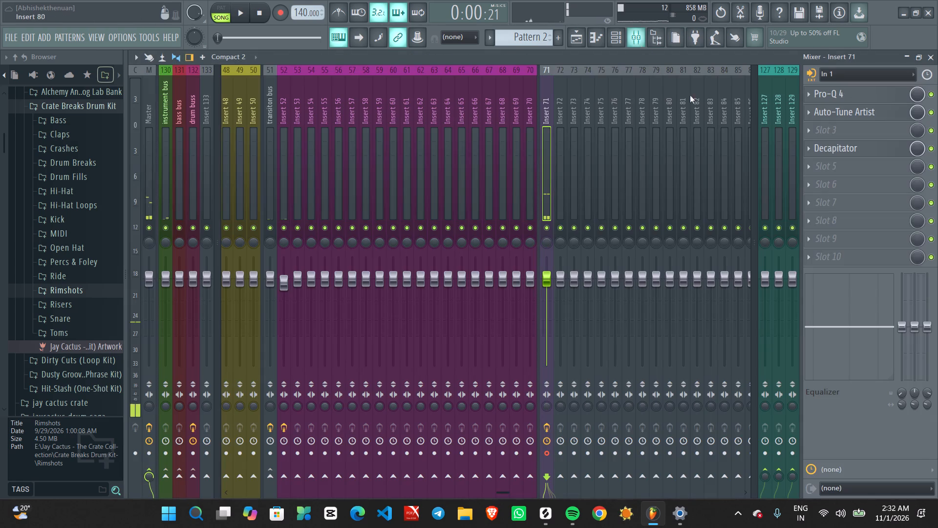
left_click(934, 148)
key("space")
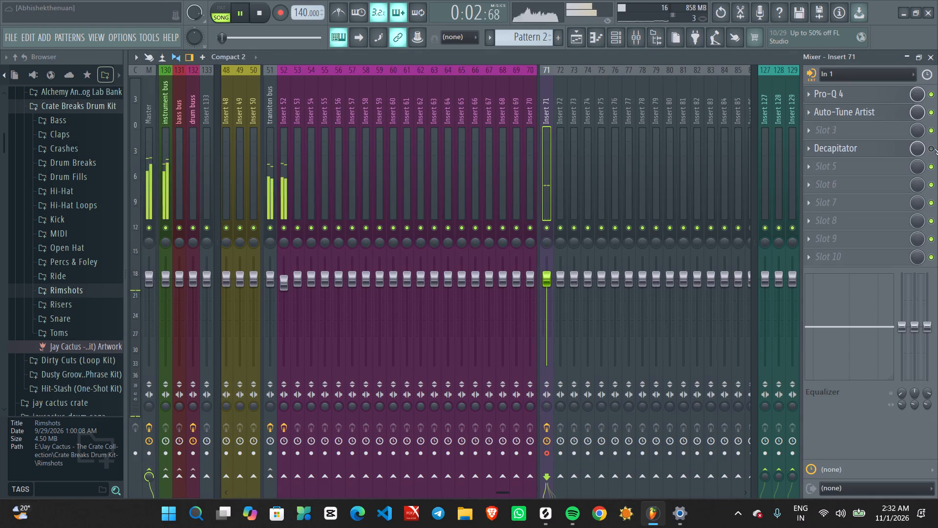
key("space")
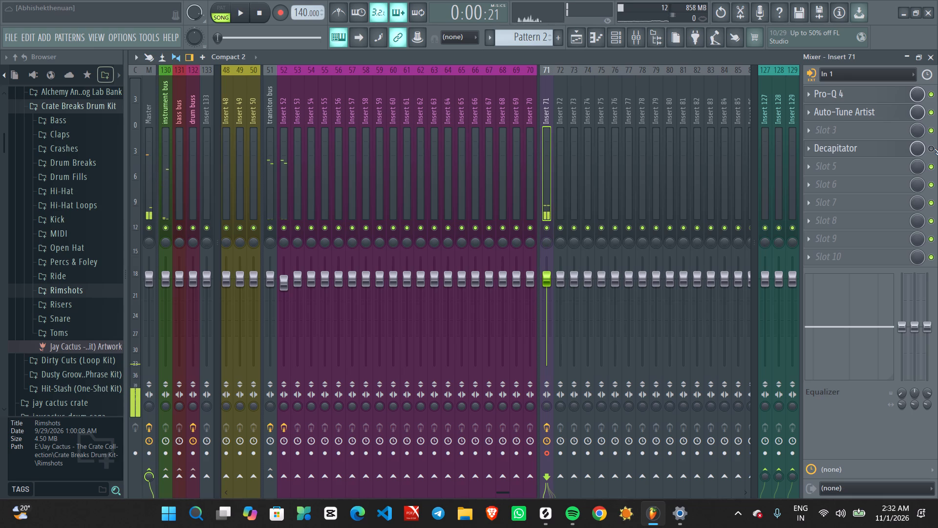
Examine Auto-Tune Artist's options and pitch detection on Insert 71 with the song playing, and close the plugin.
left_click(858, 118)
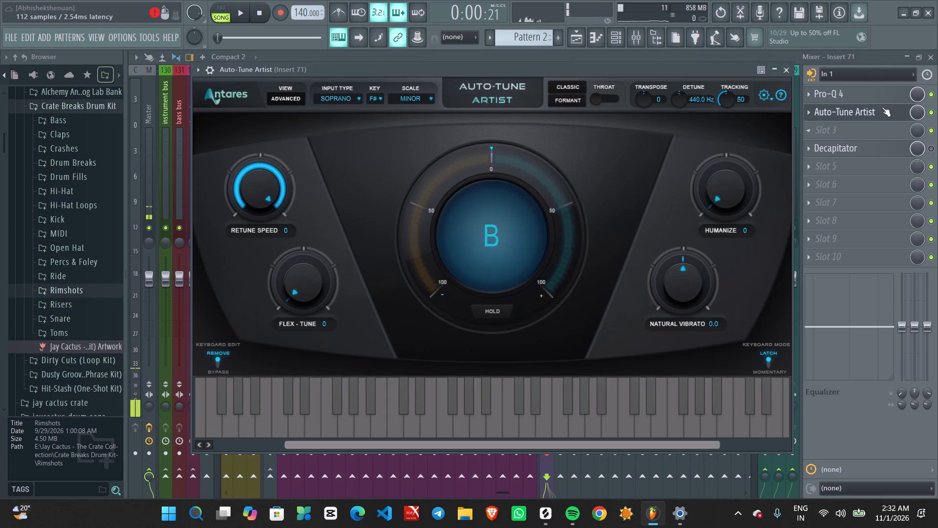
left_click(767, 94)
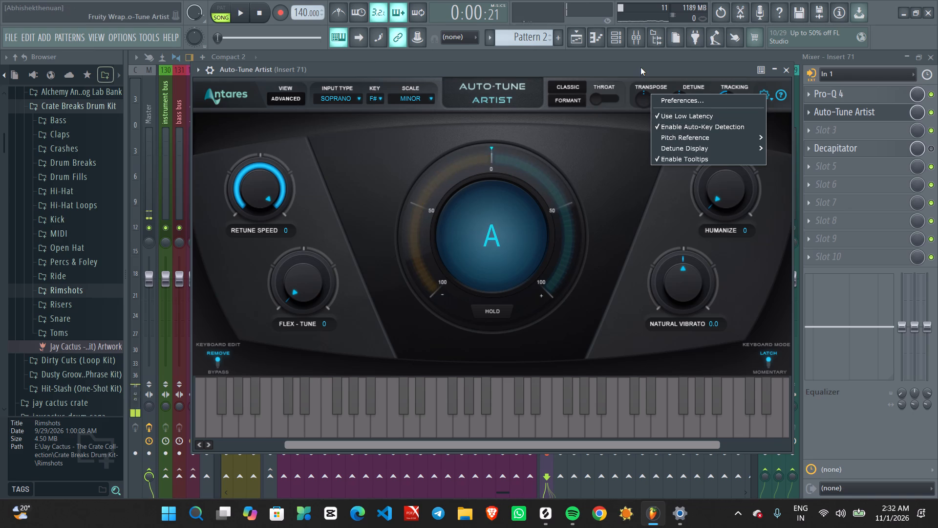
left_click(640, 67)
key("space")
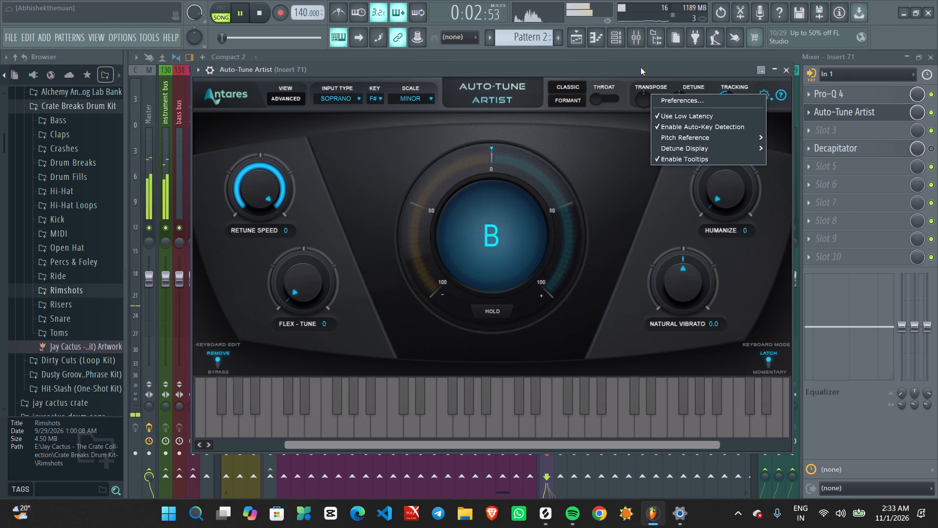
left_click(640, 67)
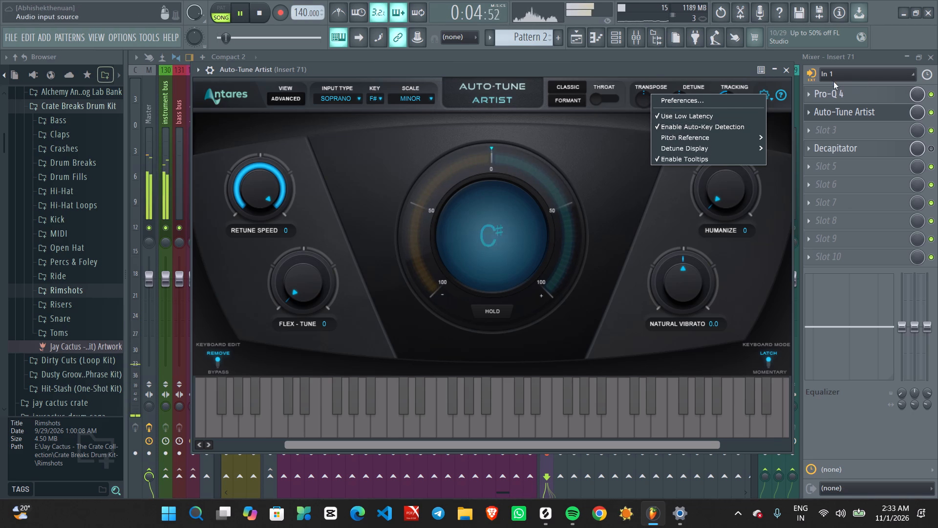
left_click(789, 73)
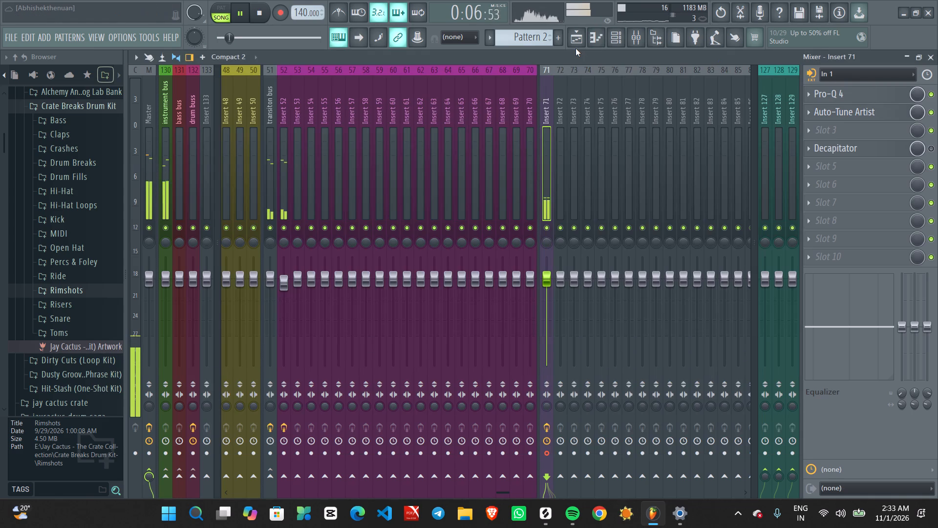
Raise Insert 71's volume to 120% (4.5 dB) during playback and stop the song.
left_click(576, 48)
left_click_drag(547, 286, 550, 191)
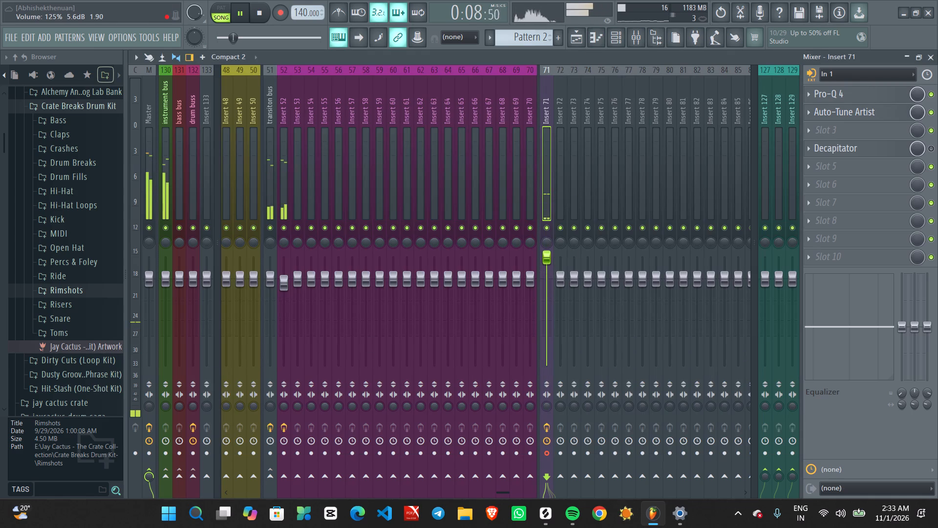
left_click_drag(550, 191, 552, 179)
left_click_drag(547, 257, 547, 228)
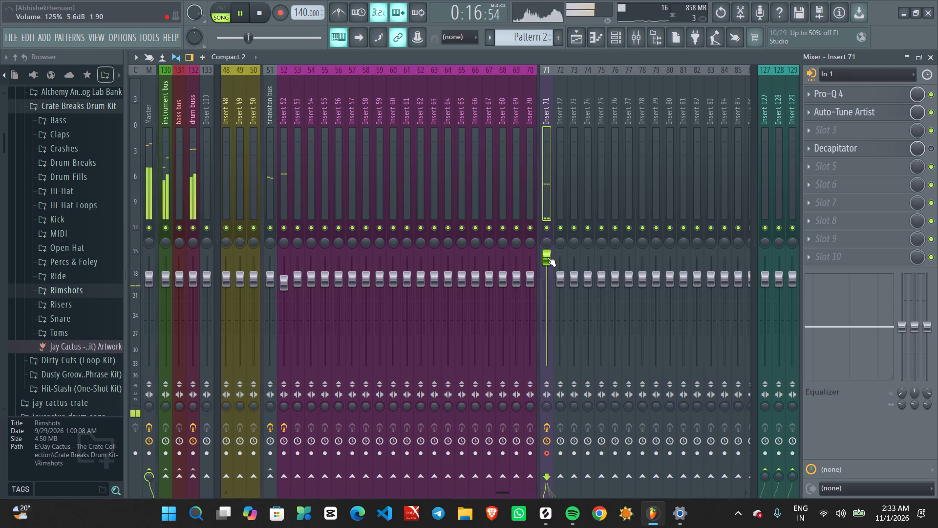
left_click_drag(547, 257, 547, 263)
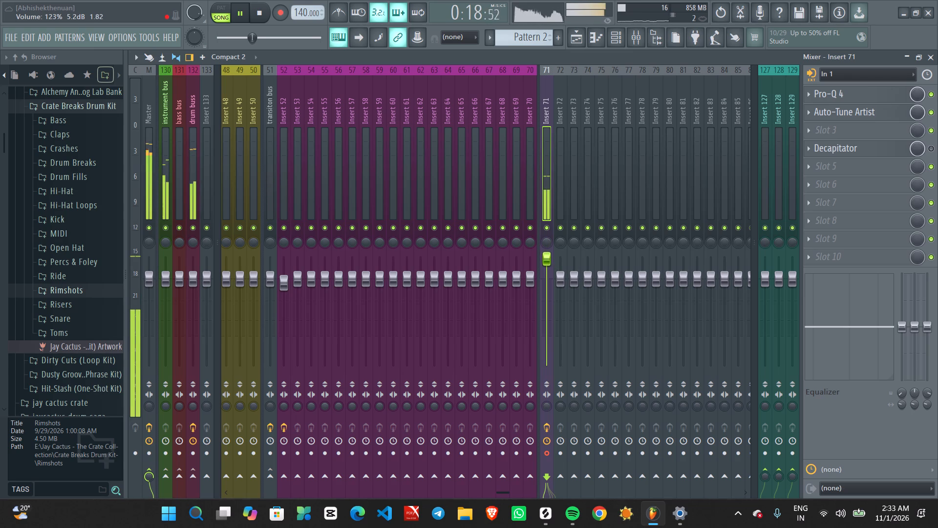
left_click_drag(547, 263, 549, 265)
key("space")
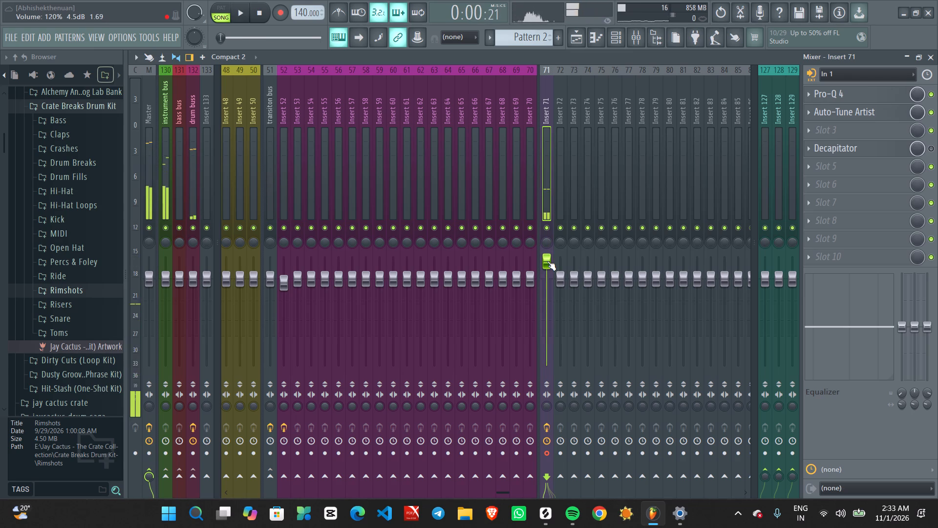
Re-enable Decapitator on Insert 71 during playback and audition the live input with it over the beat.
key("space")
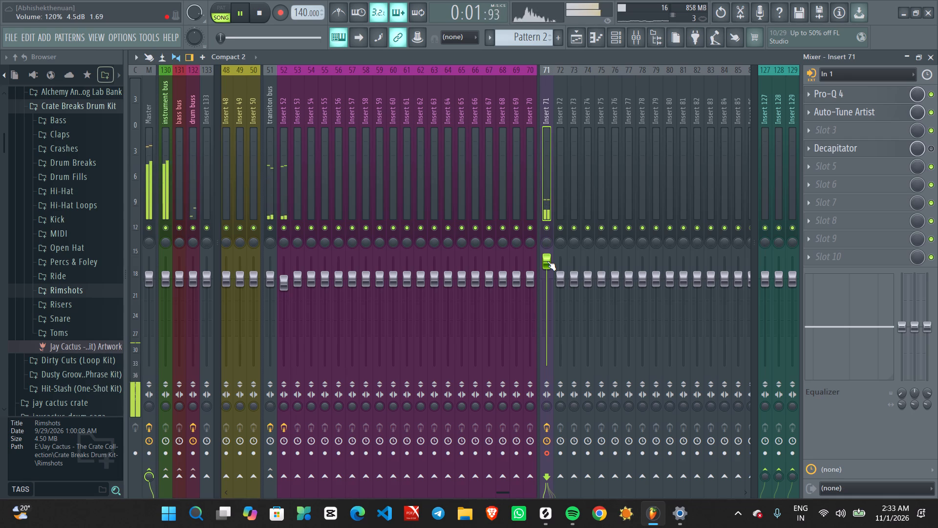
left_click(927, 148)
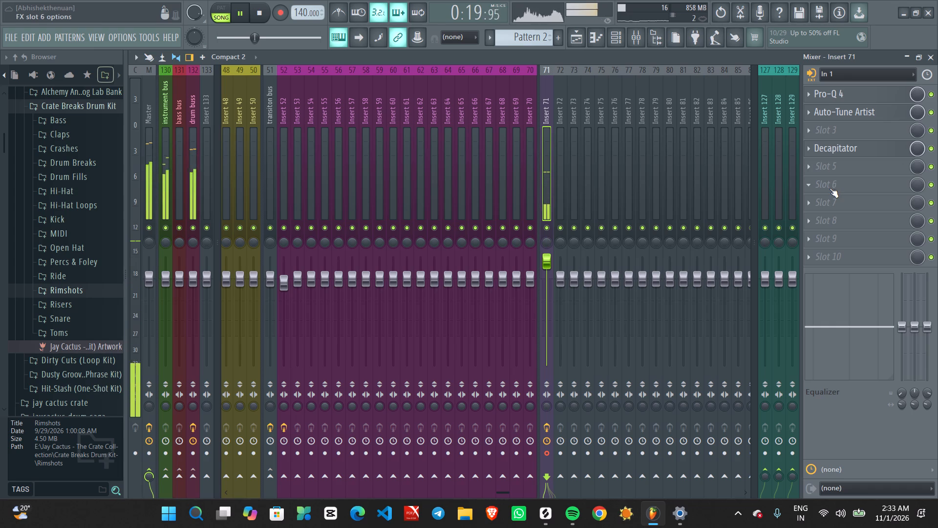
key("space")
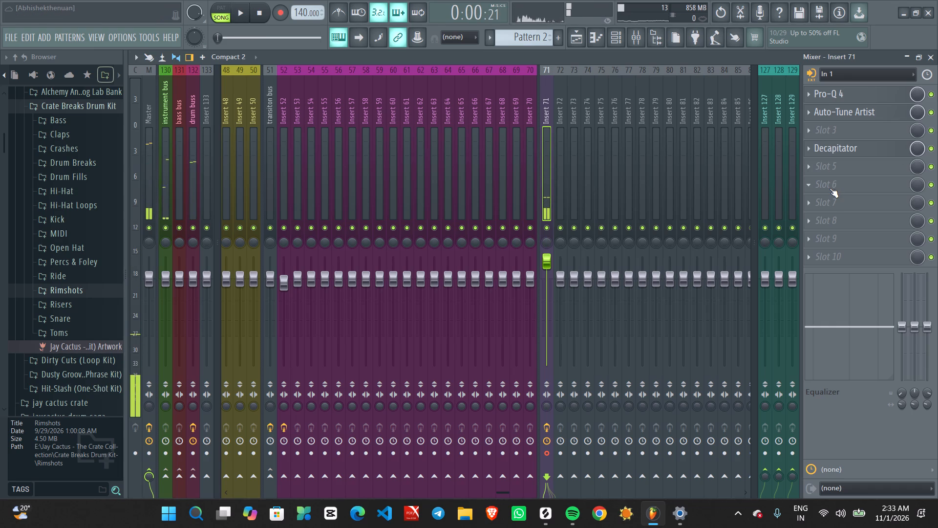
Set playlist Track 18 to audio track mode linked to mixer track Insert 71.
left_click(585, 37)
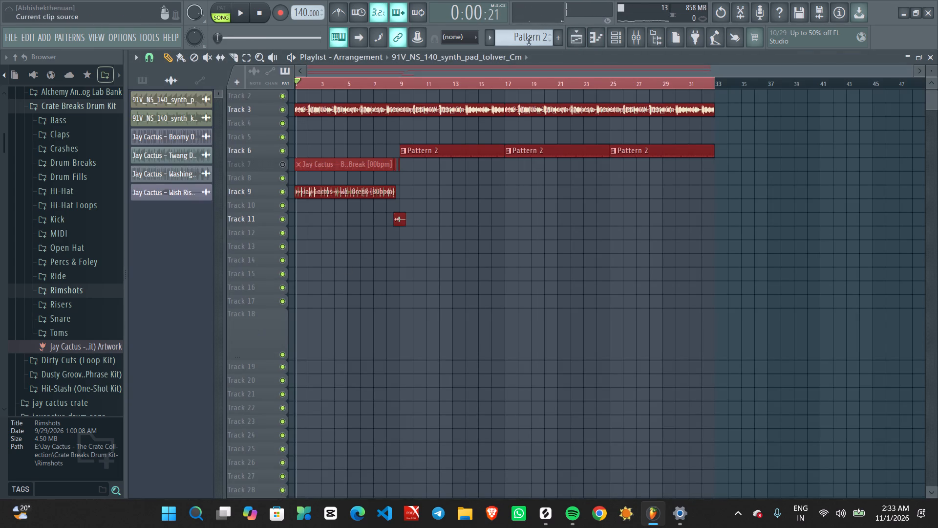
left_click(637, 37)
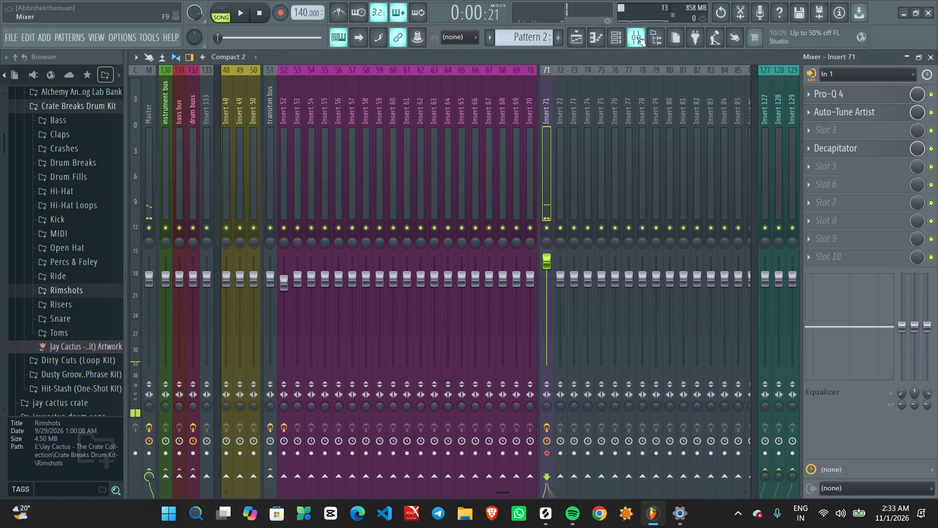
left_click(637, 37)
right_click(239, 338)
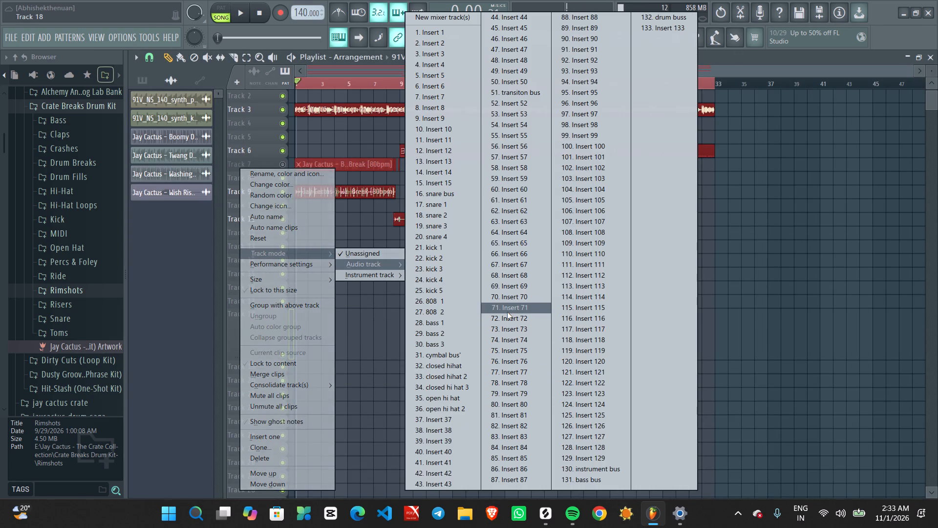
left_click(507, 312)
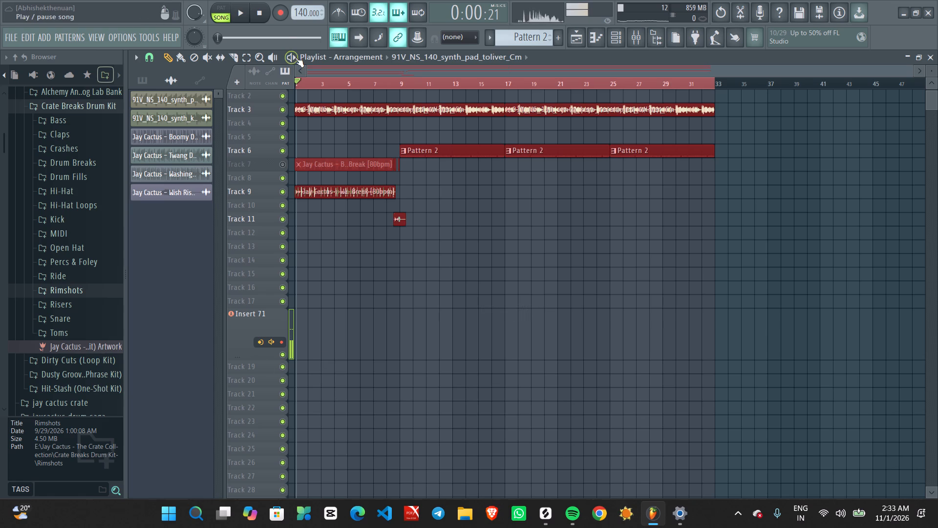
Enable recording and start a take over the beat from the beginning of the song.
left_click(283, 16)
key("space")
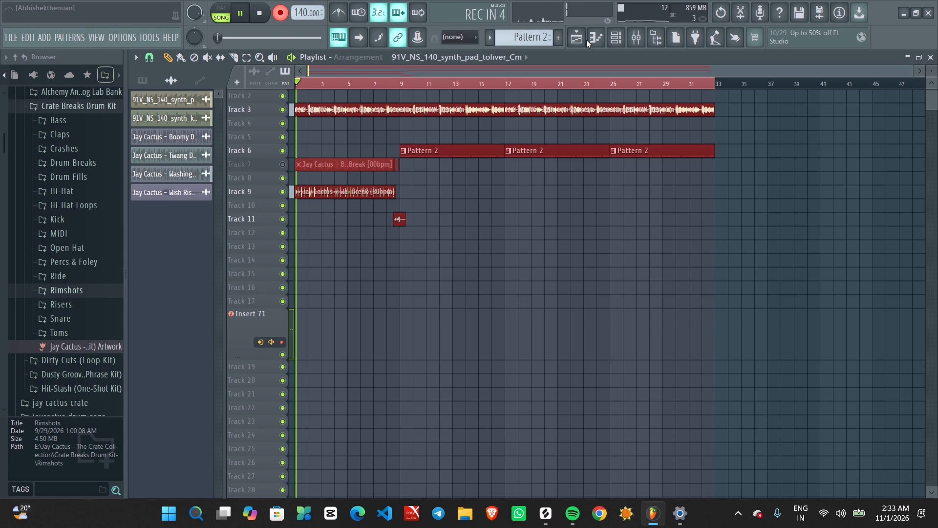
Load Fruity Reeverb 2 into effect slot 7 of Insert 71 and set its wet level to 23%.
left_click(638, 34)
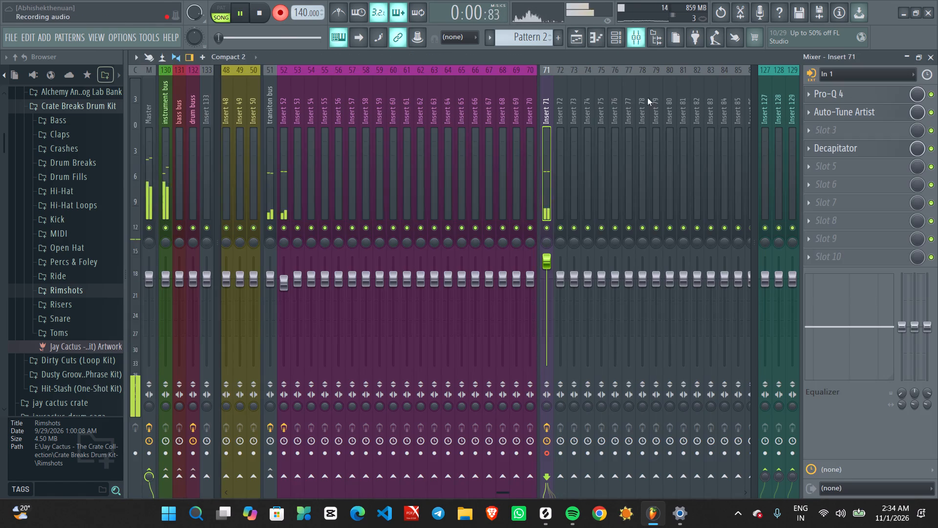
left_click(838, 208)
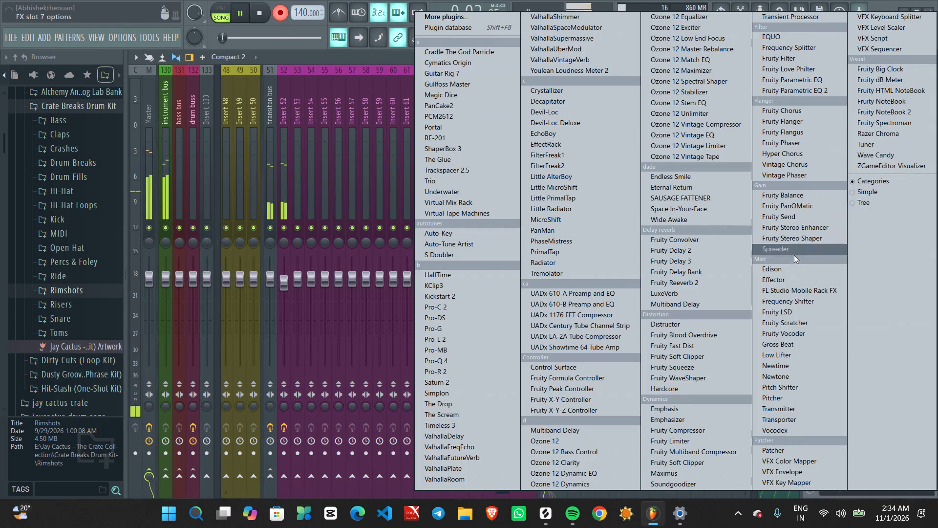
left_click(695, 284)
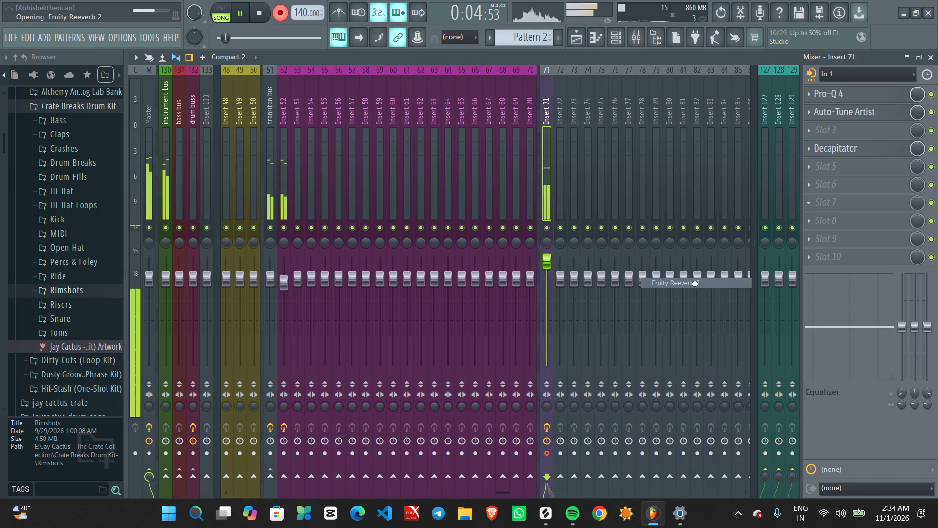
left_click_drag(503, 202, 505, 235)
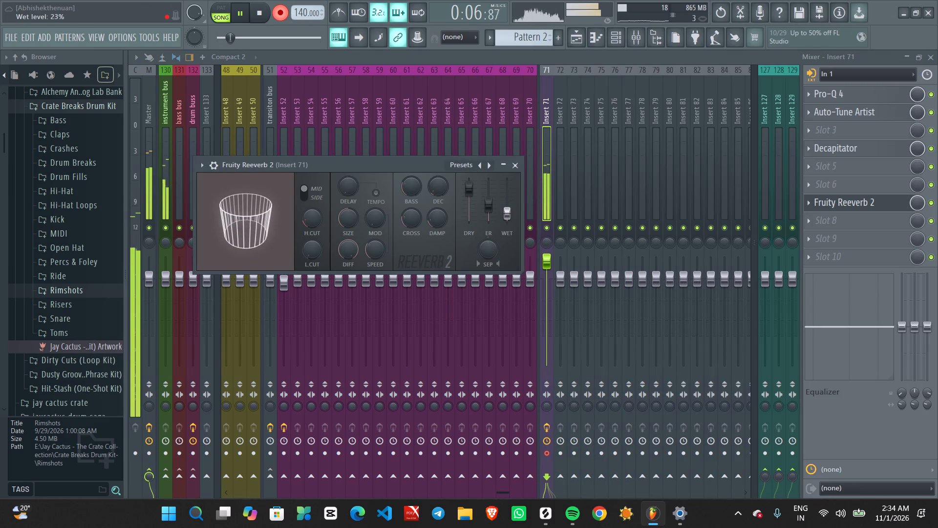
left_click_drag(505, 235, 506, 236)
left_click(503, 213)
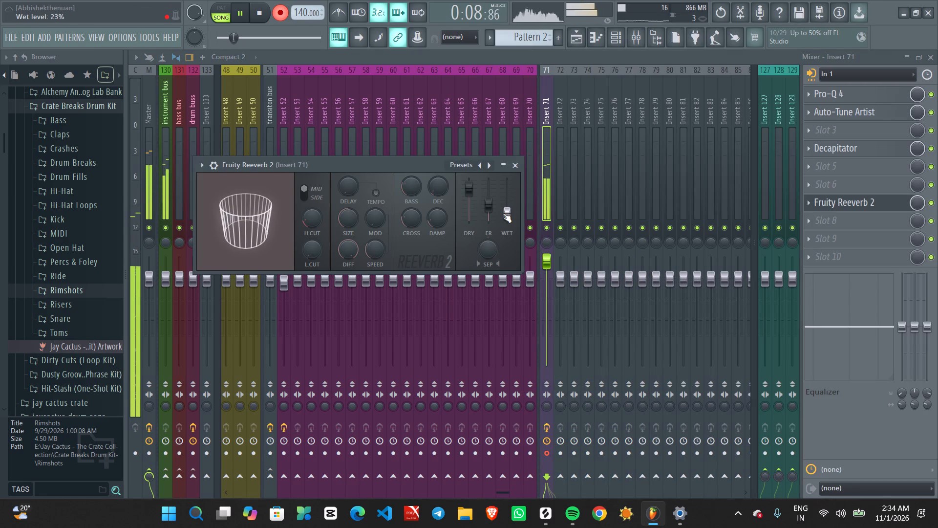
Check the incoming take in the playlist and reset Insert 71's volume fader to its default level.
left_click(579, 34)
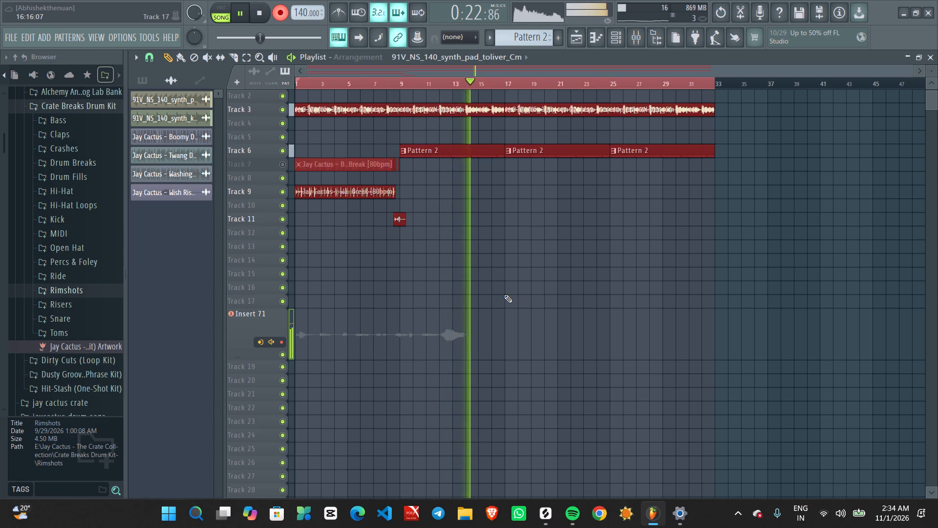
left_click(639, 40)
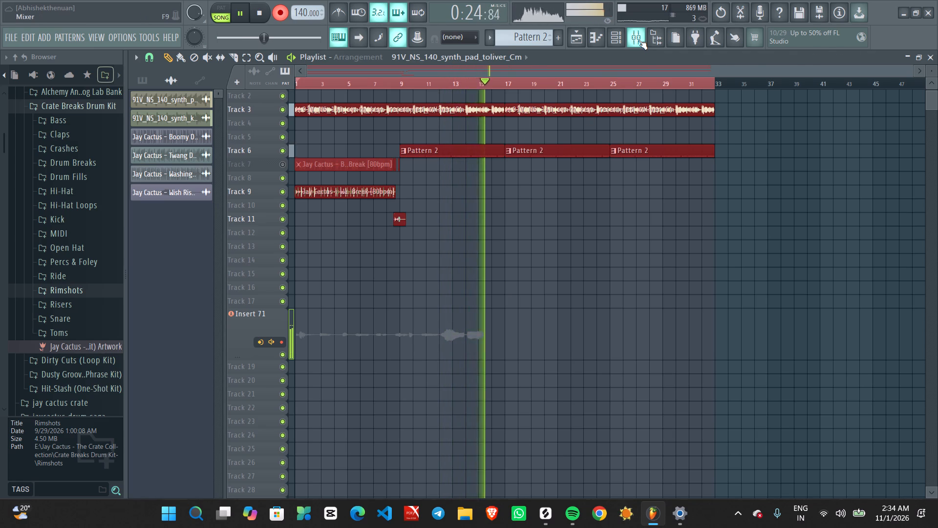
left_click(550, 264, "alt")
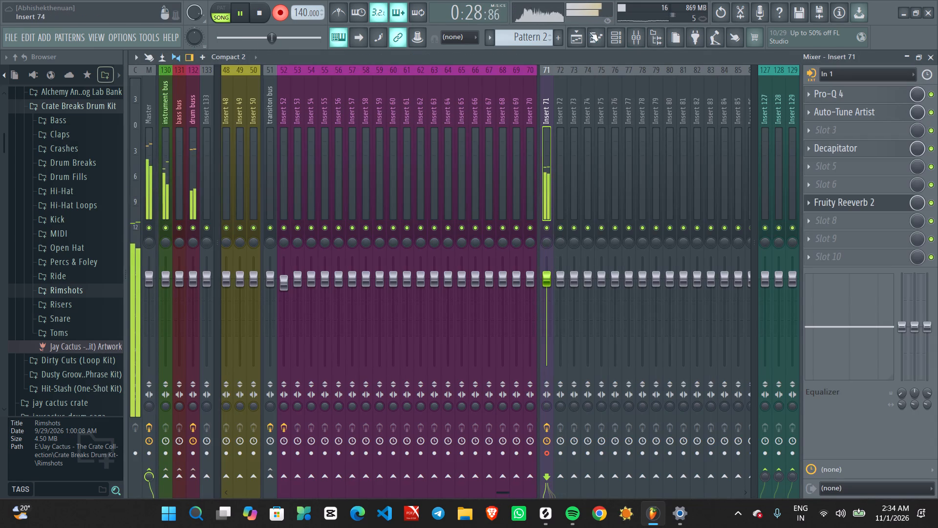
Check the take's waveform on the Insert 71 playlist track and return to the mixer.
left_click(574, 36)
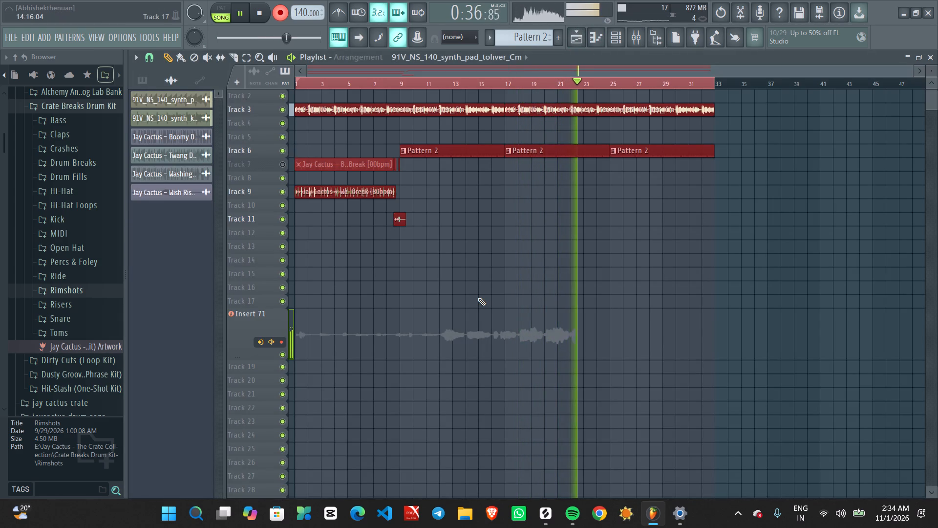
left_click(641, 41)
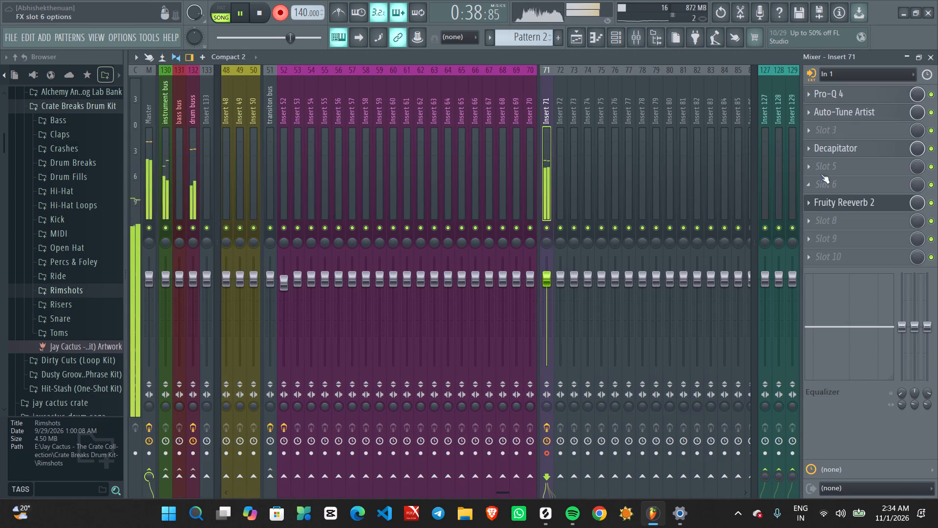
Open Decapitator on Insert 71 and lower its drive.
left_click(841, 148)
left_click_drag(222, 232, 239, 287)
Stop the running vocal take and disable recording.
key("space")
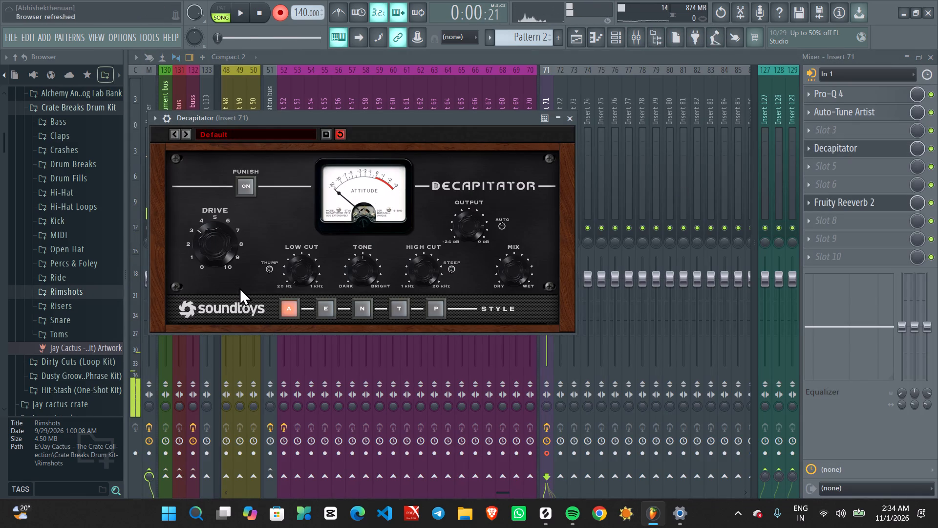
left_click(276, 11)
Play back the recorded take in the playlist from the start, from about bar 12 and from about bar 18.
left_click(568, 36)
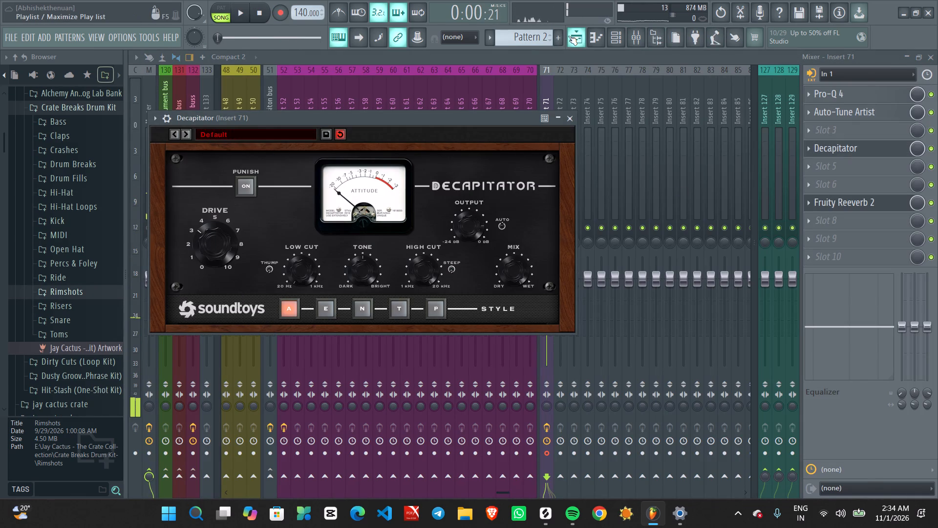
key("space")
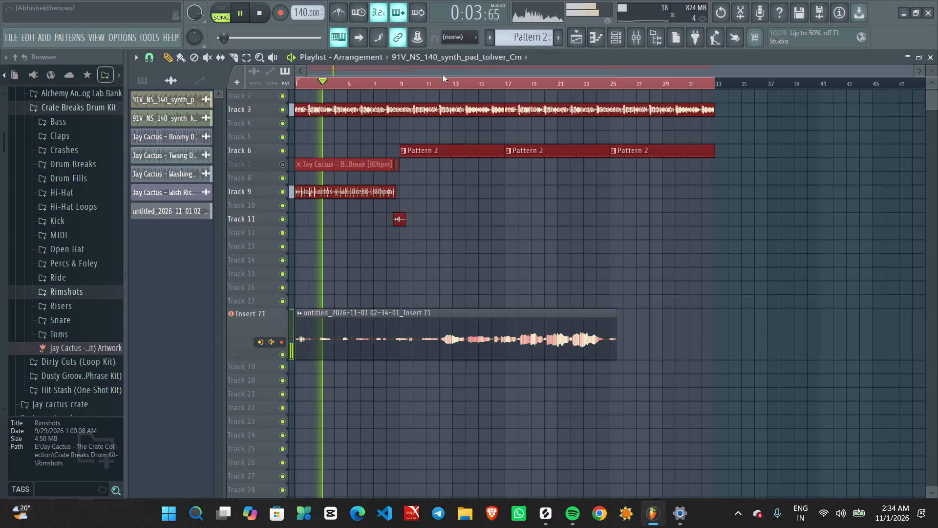
left_click(437, 86)
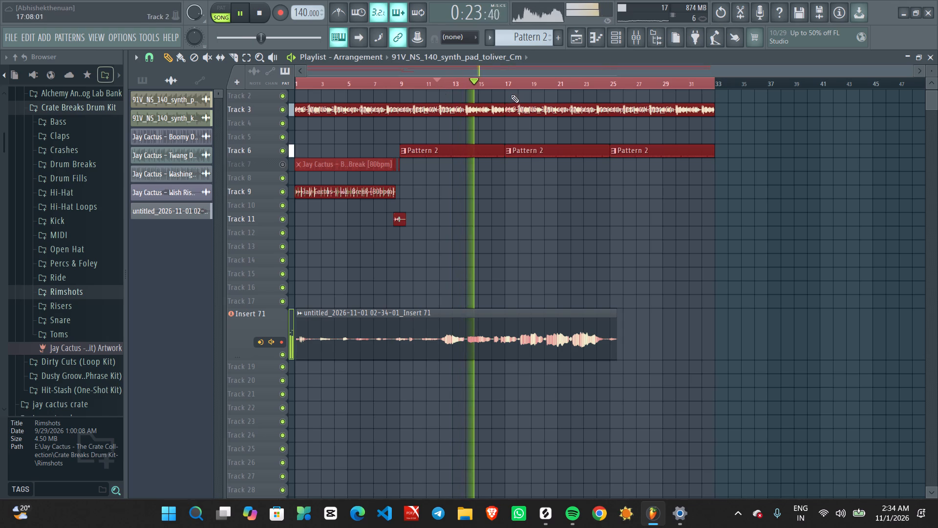
left_click(517, 84)
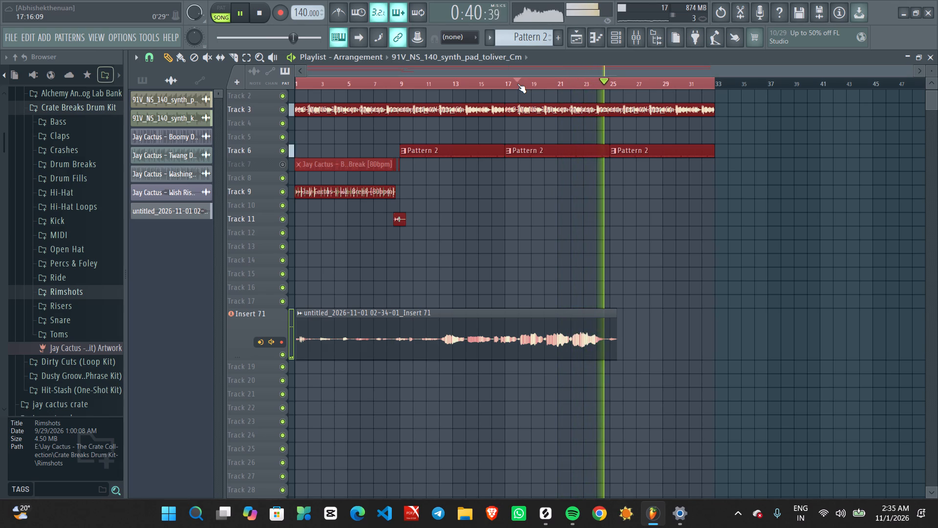
key("space")
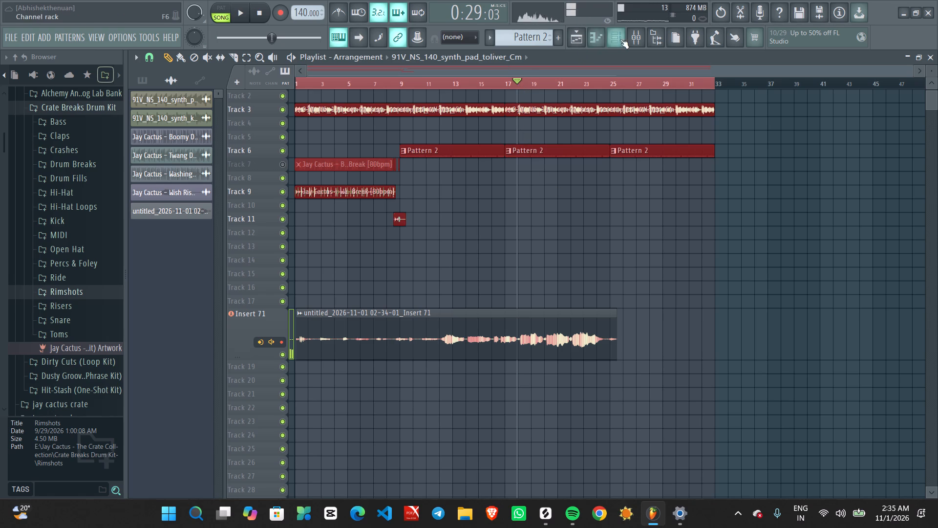
During playback, raise the wet level of Fruity Reeverb 2 on Insert 71 to about 52% and try its stereo separation.
left_click(636, 41)
key("space")
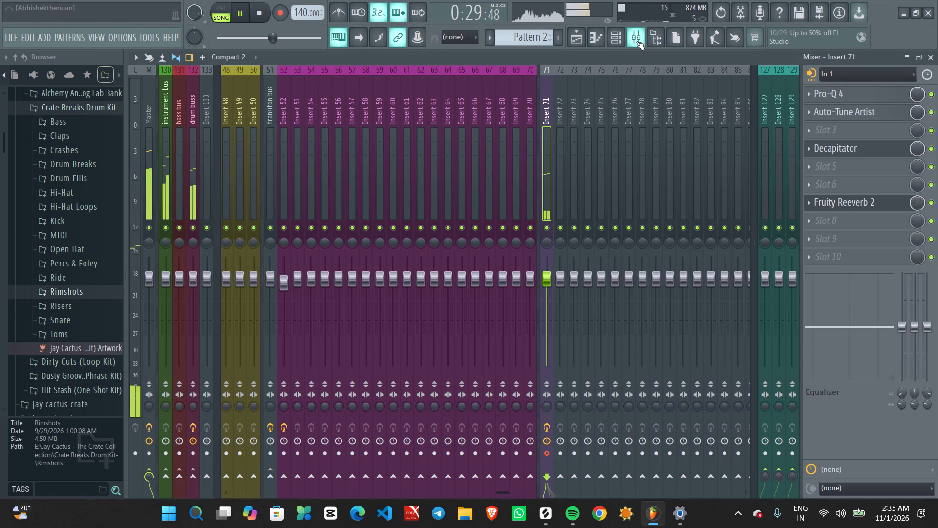
left_click(844, 204)
left_click(844, 204)
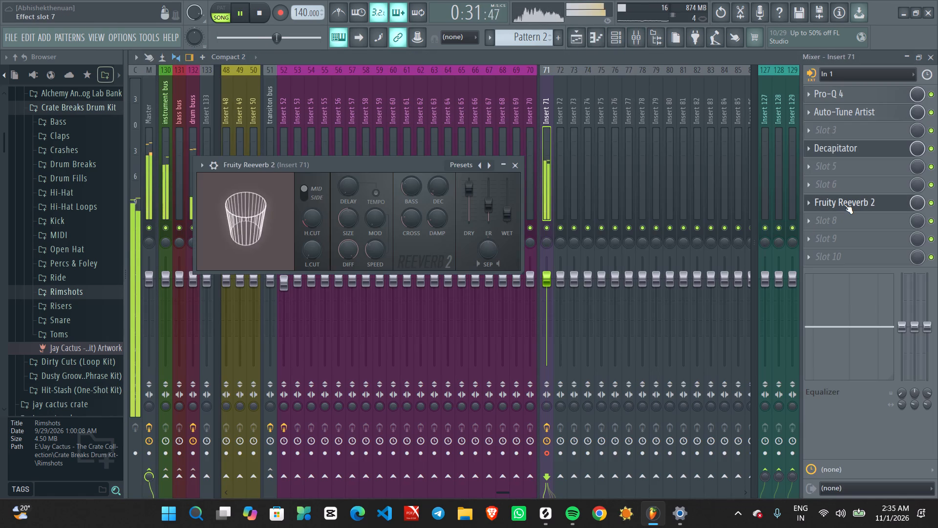
left_click_drag(507, 210, 499, 164)
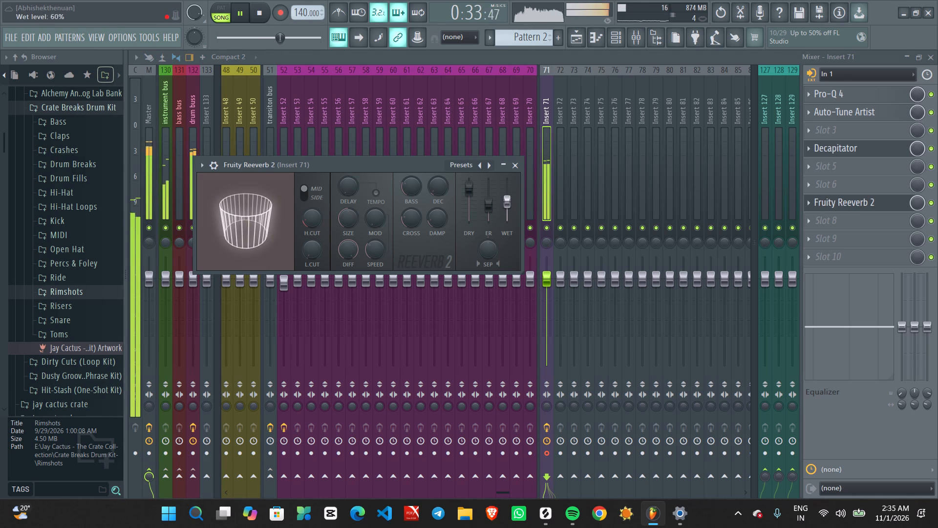
left_click_drag(499, 164, 498, 163)
left_click_drag(487, 247, 490, 287)
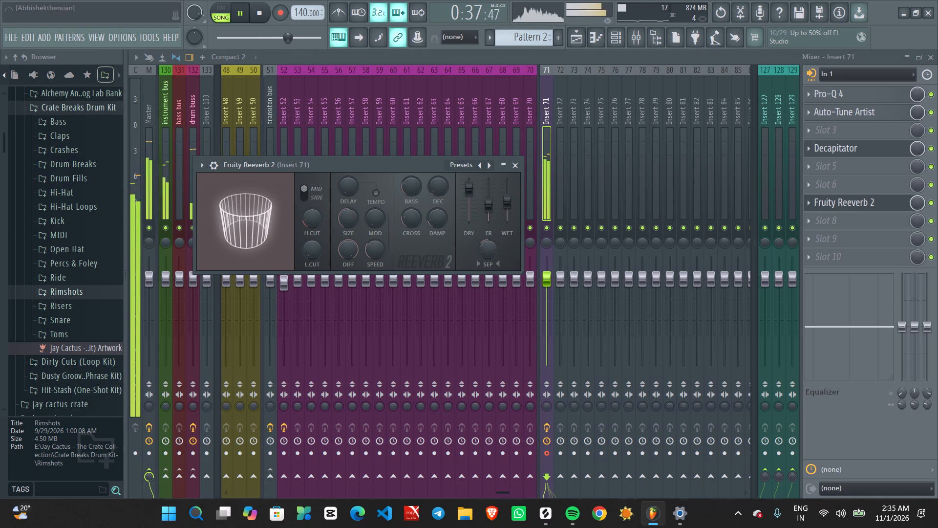
left_click(487, 247)
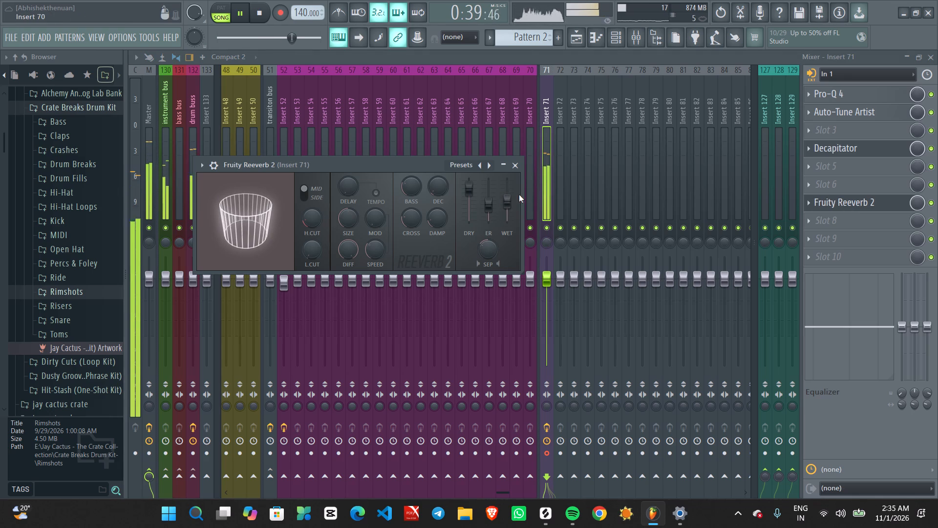
left_click_drag(507, 207, 505, 217)
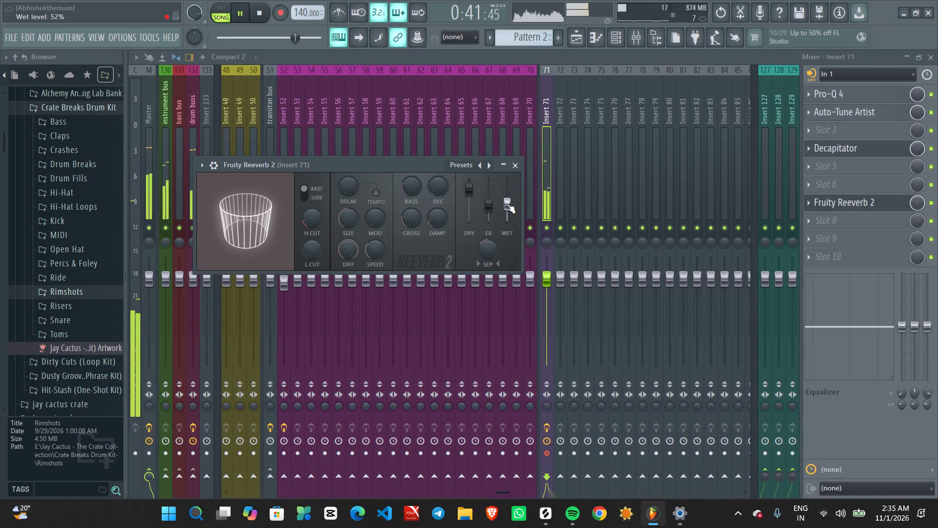
left_click(507, 204)
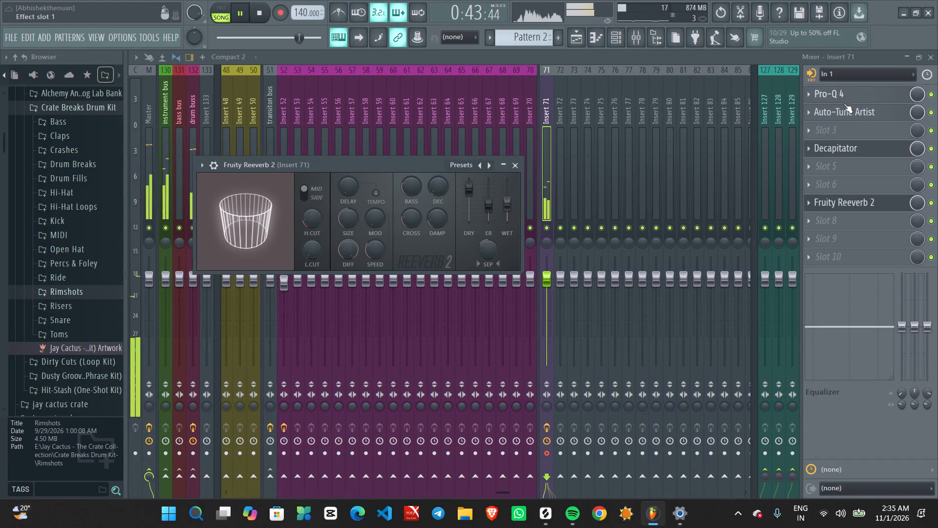
Set the retune speed of Auto-Tune Artist on Insert 71 to 7 and stop playback.
left_click(843, 110)
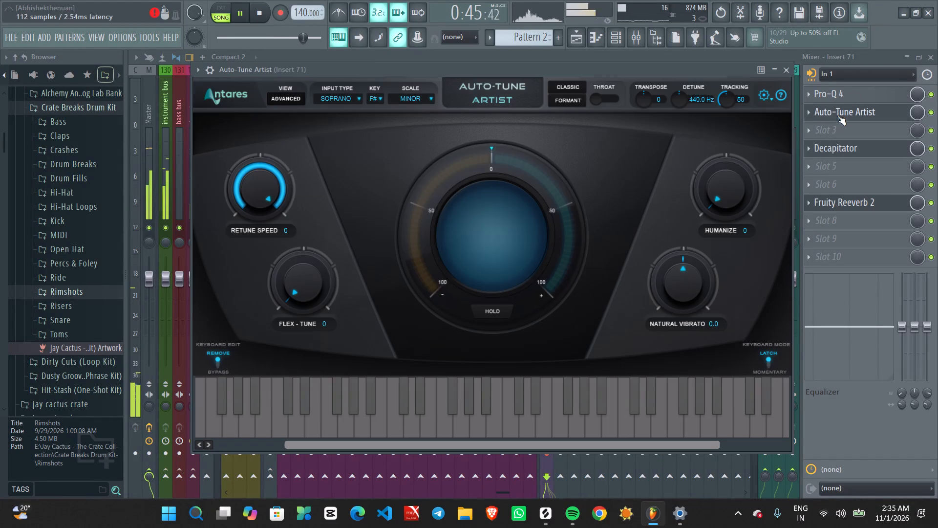
left_click_drag(262, 187, 270, 207)
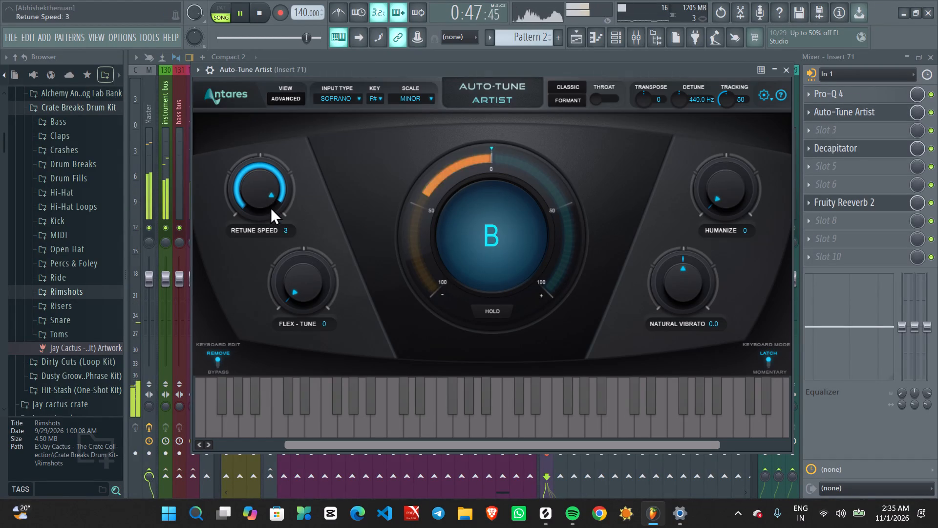
left_click_drag(270, 207, 272, 222)
key("space")
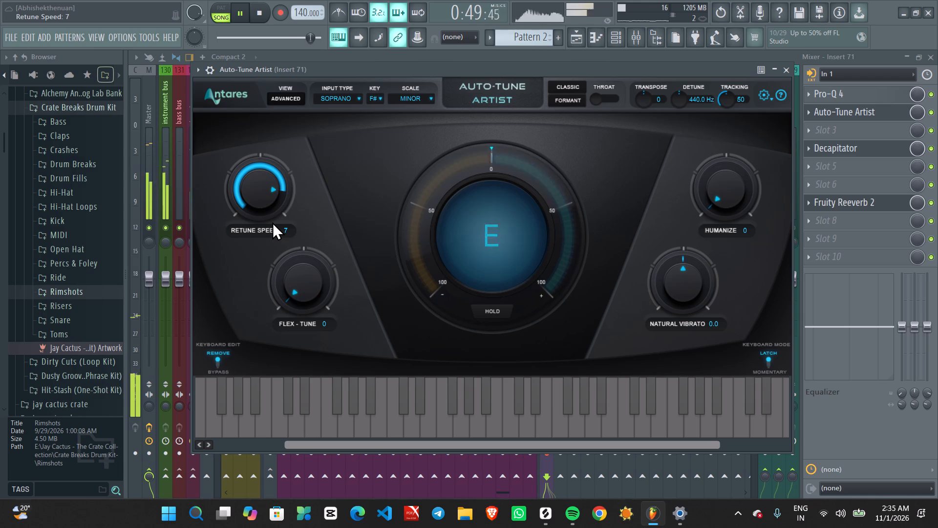
left_click(485, 64)
key("space")
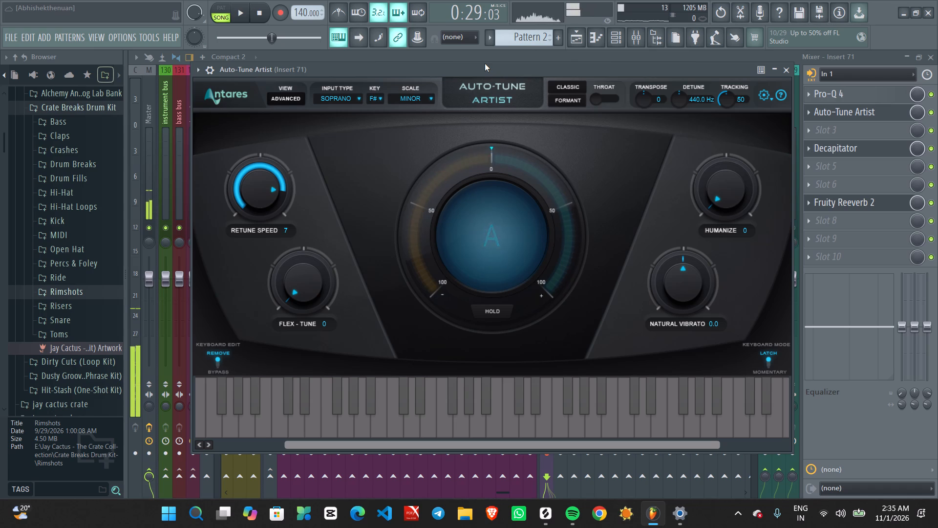
Play the take again, set Auto-Tune Artist's Flex-Tune to 12 and stop playback.
key("space")
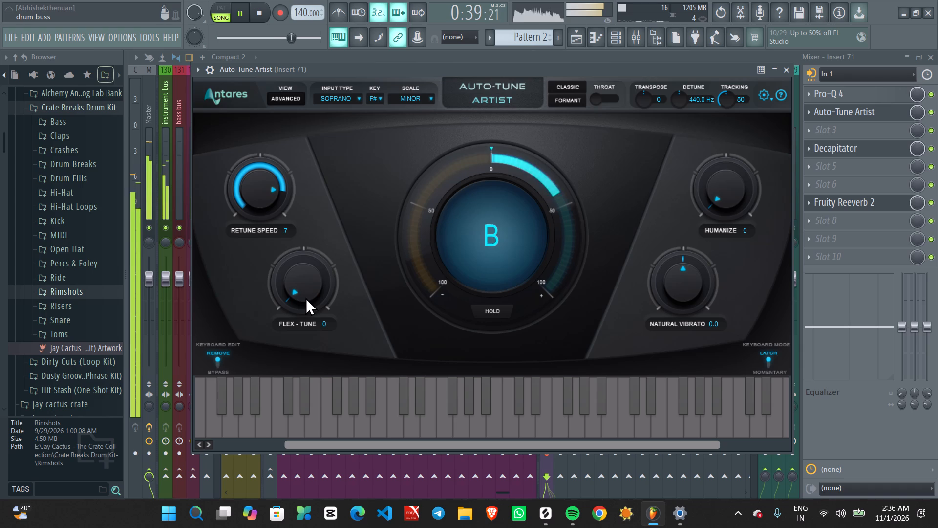
left_click_drag(305, 297, 292, 266)
key("space")
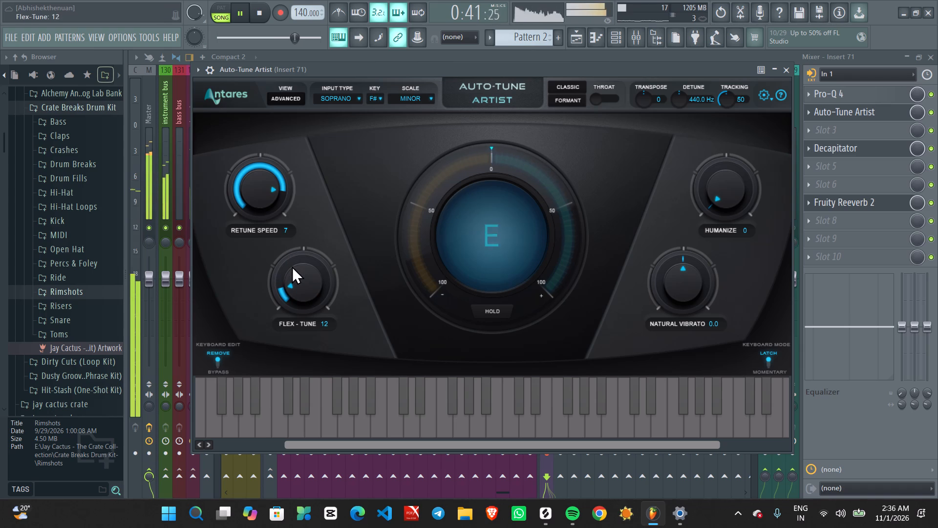
left_click(543, 66)
key("space")
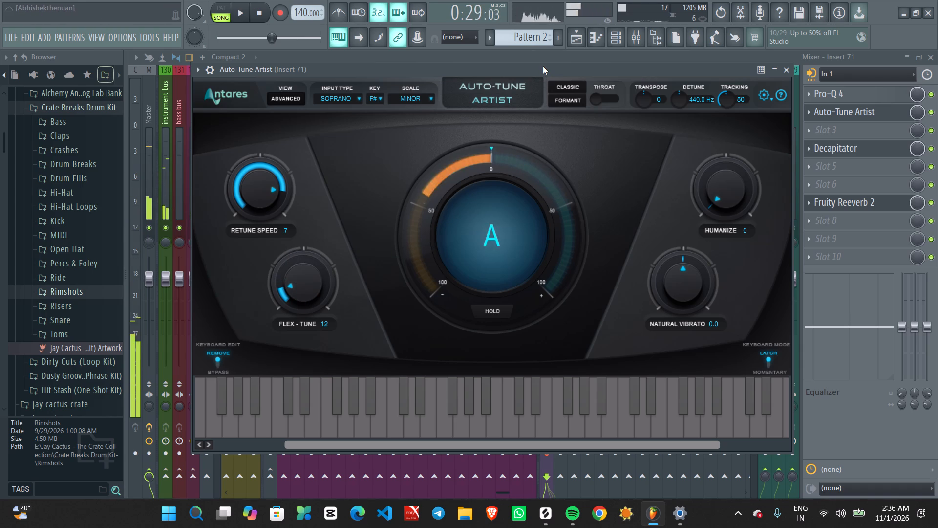
Listen to the adjusted take in the playlist from about bar 18.
left_click(576, 37)
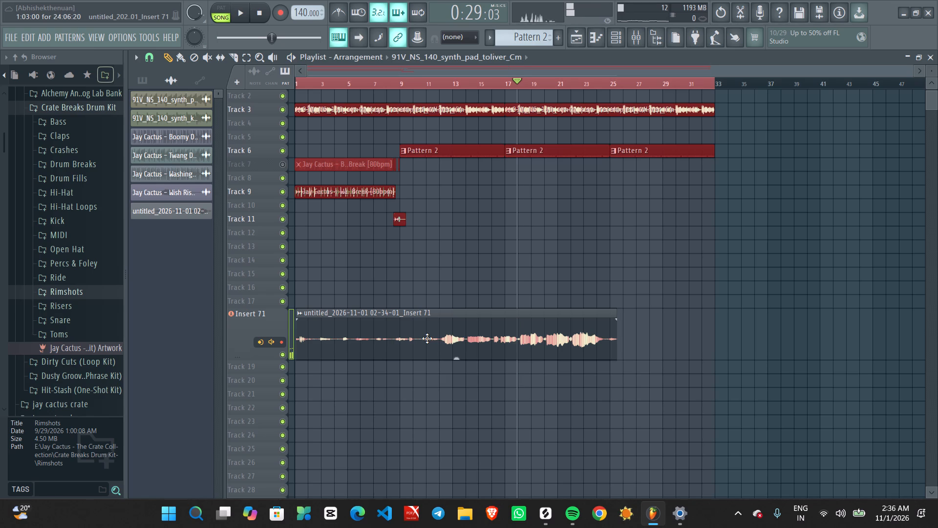
key("space")
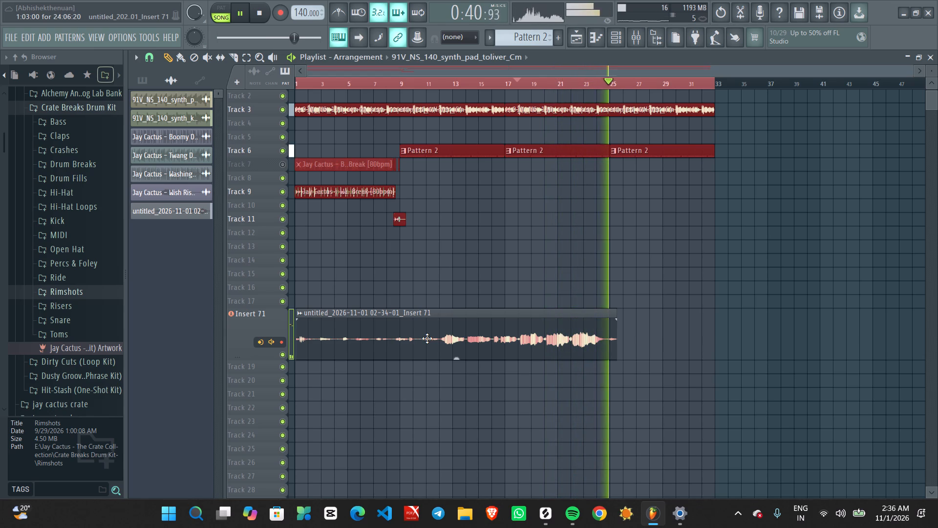
key("space")
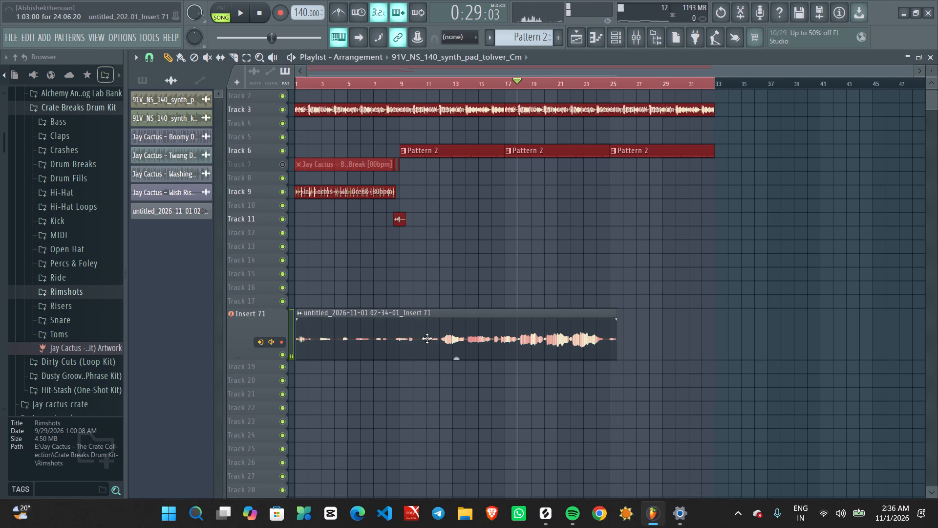
Delete the recorded vocal clip from the Insert 71 playlist track.
right_click(427, 338)
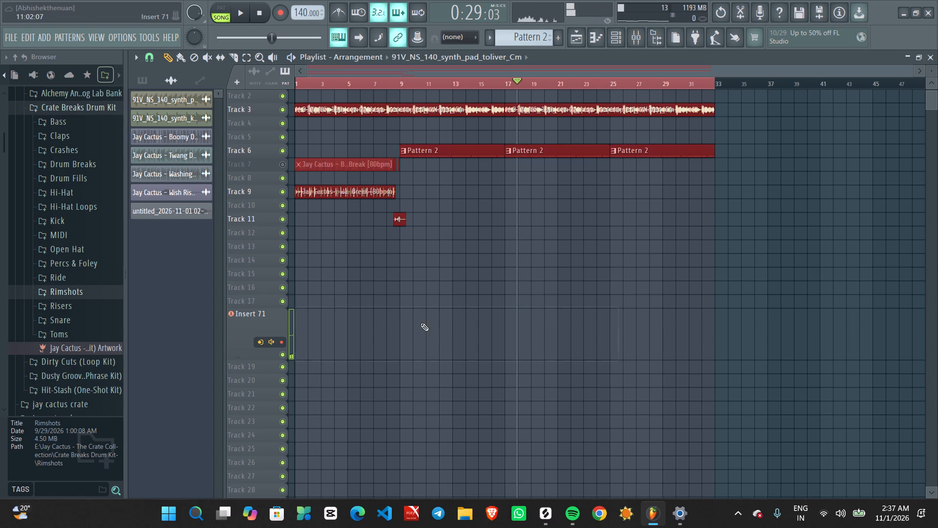
Record a new vocal take on the Insert 71 track from the start of the song, stopping near bar 16, and disable recording.
left_click_drag(313, 80, 279, 78)
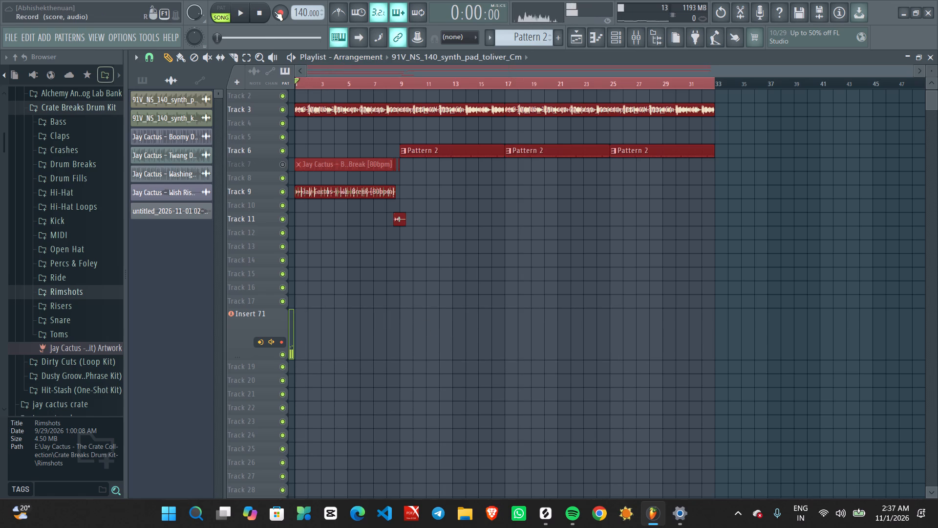
left_click(274, 11)
key("space")
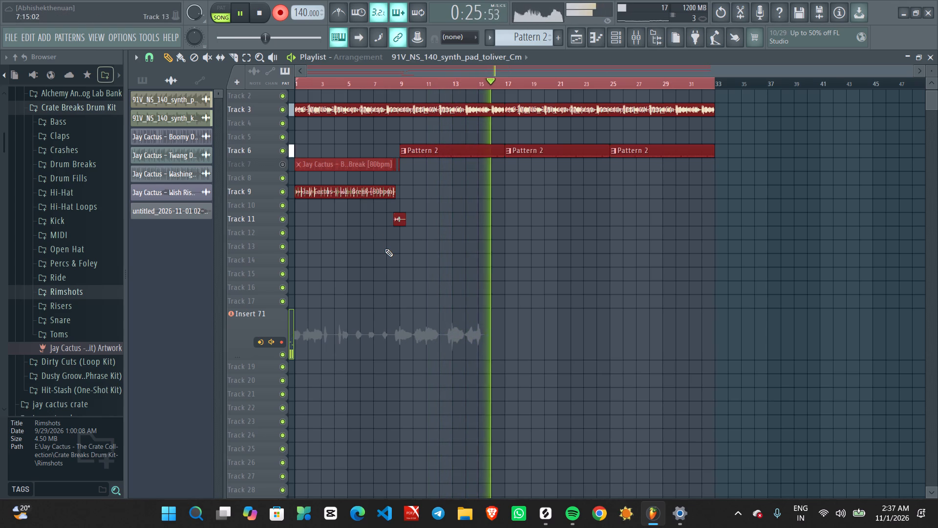
key("space")
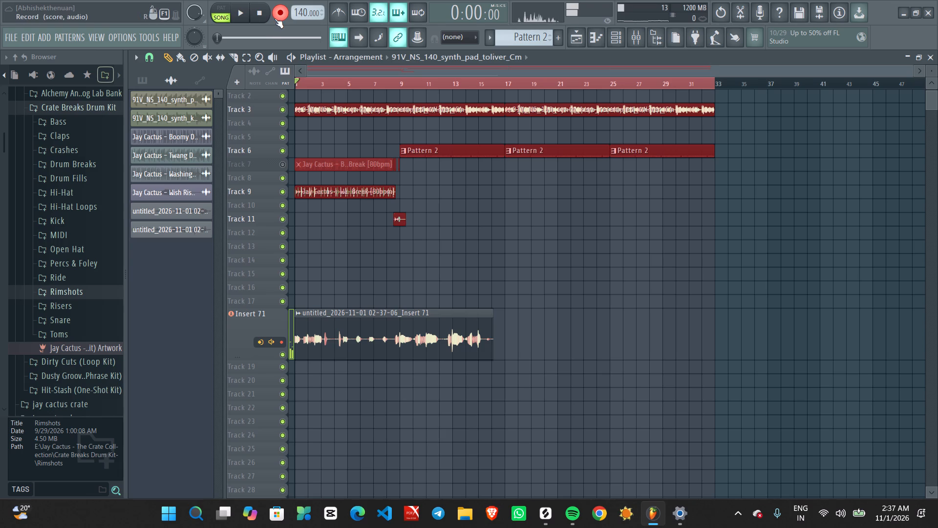
left_click(275, 19)
Play back the new vocal take against the beat from the start to its end.
key("space")
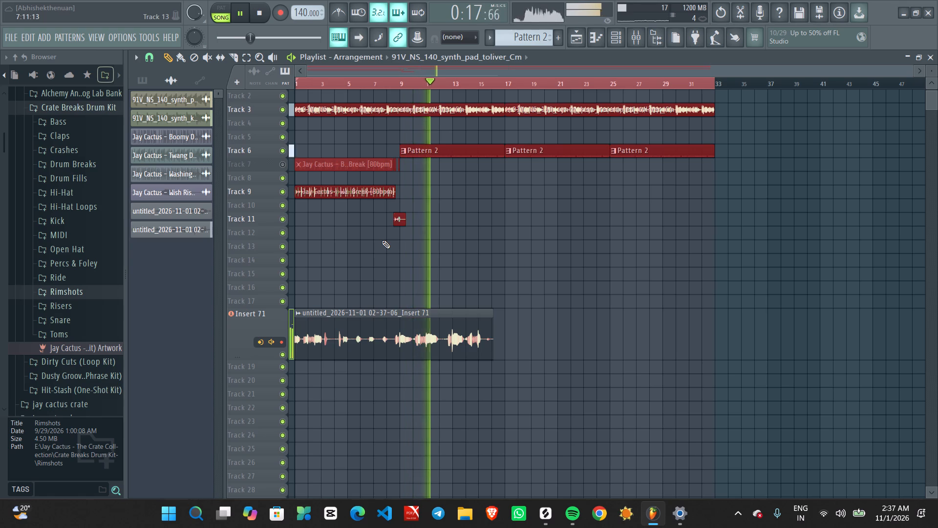
scroll(443, 246, "up", 3)
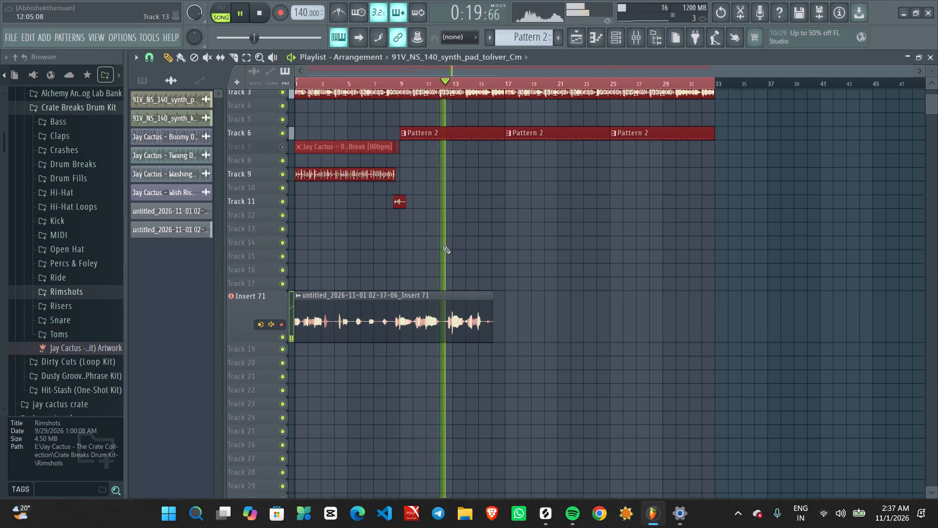
scroll(443, 246, "up", 7)
scroll(443, 246, "down", 1)
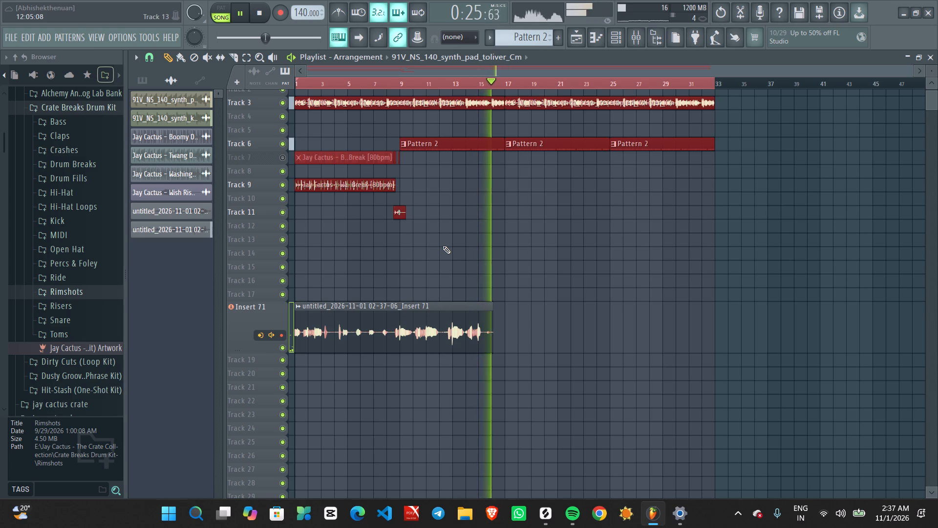
key("space")
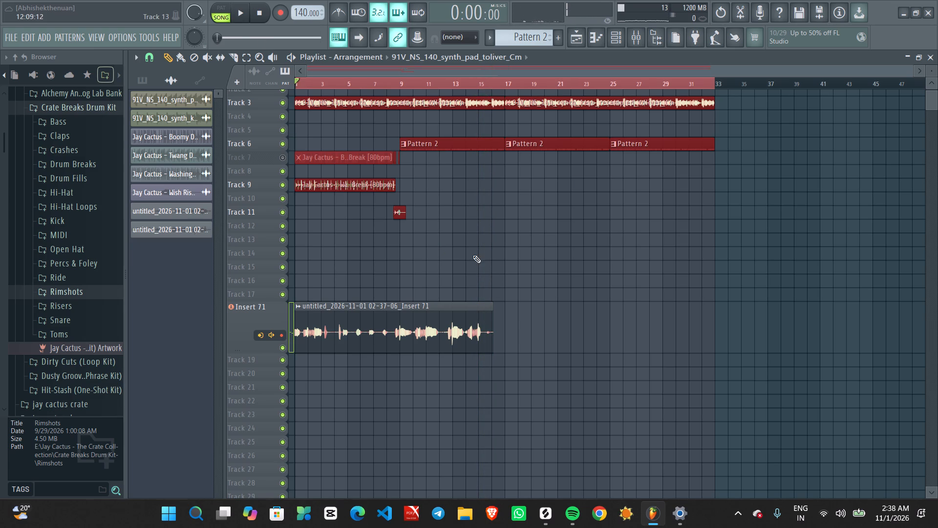
Trim the end of the new vocal clip on the Insert 71 track to about 14.5 bars long.
left_click_drag(490, 305, 482, 305)
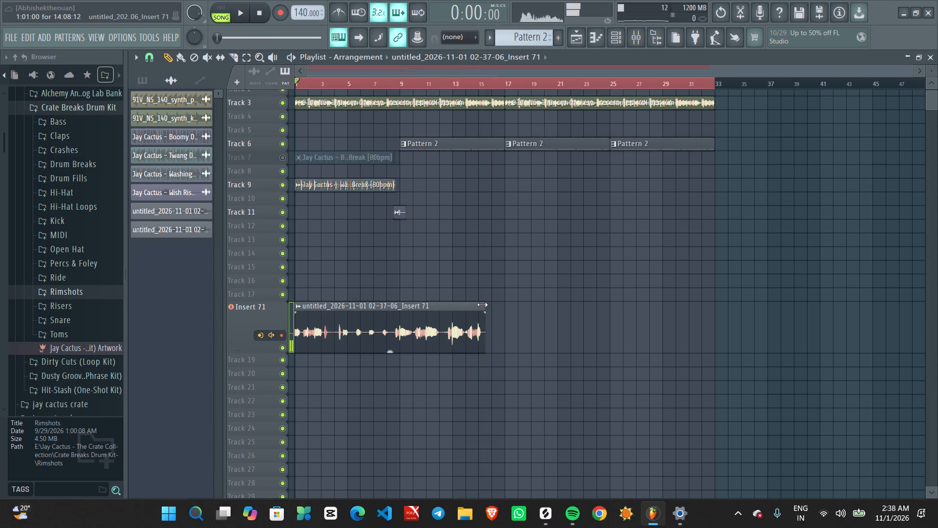
left_click_drag(482, 305, 483, 304)
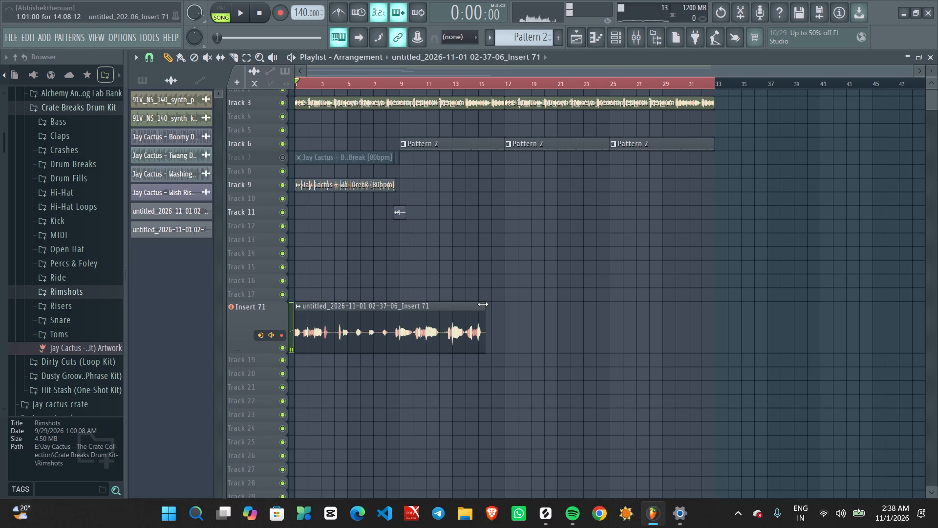
Play the song and slightly lower the wet level of Fruity Reeverb 2 on Insert 71.
key("space")
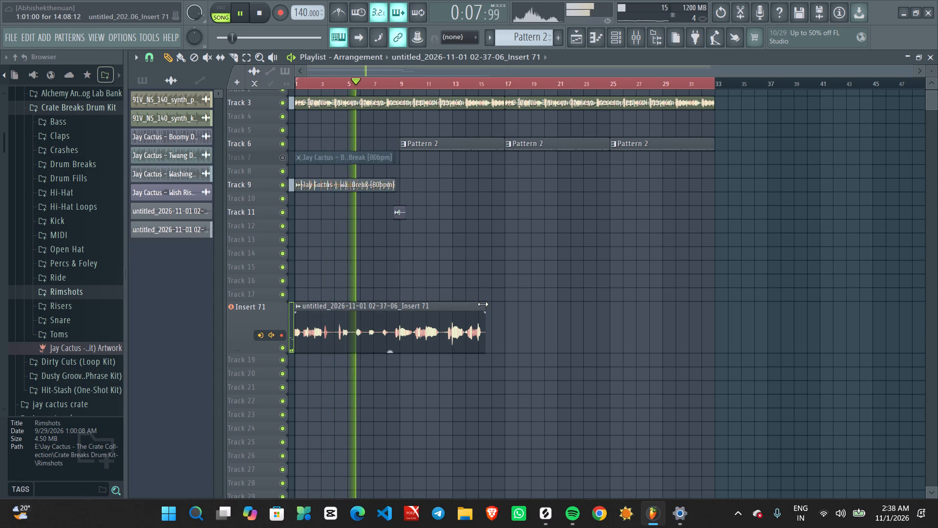
left_click(640, 36)
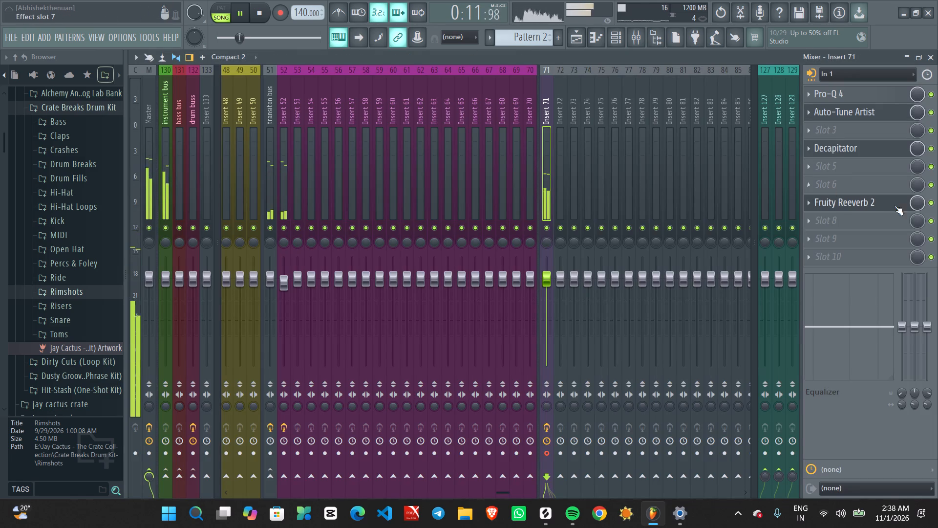
left_click(870, 207)
left_click(870, 207)
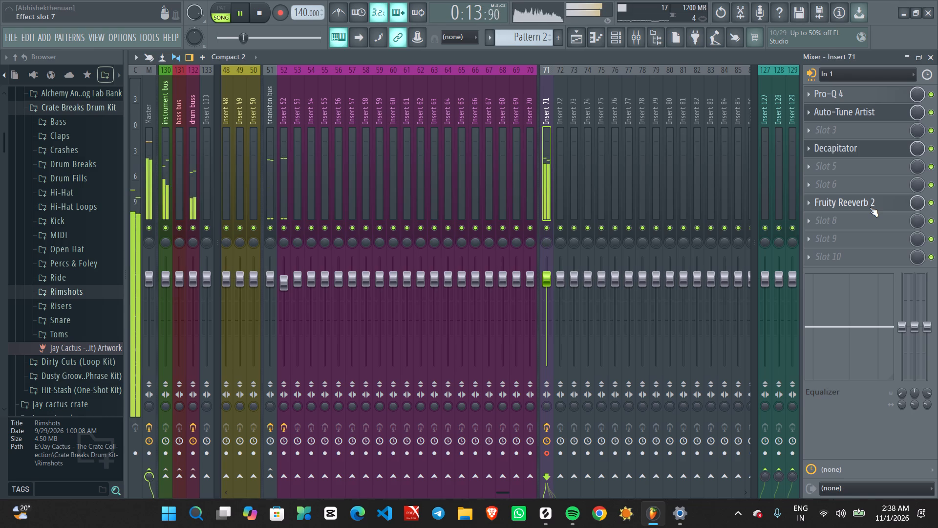
left_click_drag(508, 204, 510, 217)
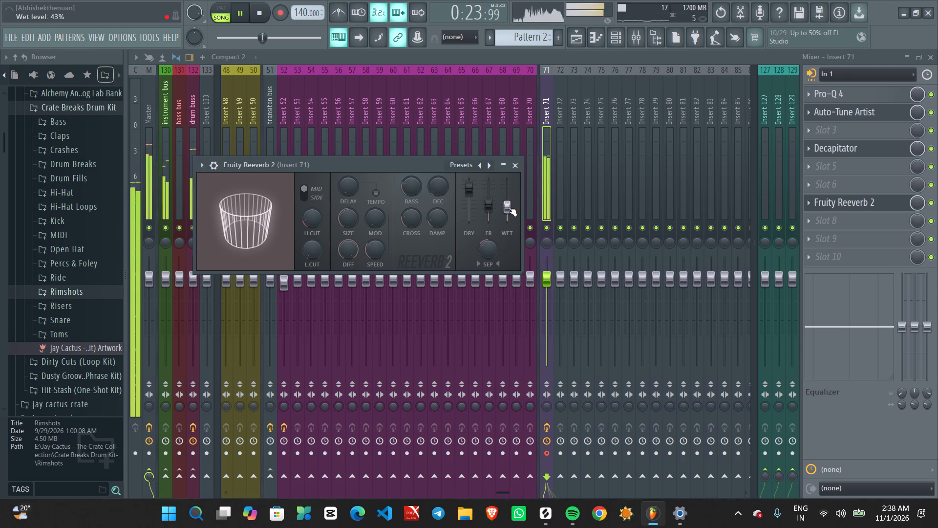
Return to the playlist, replay the trimmed take from the start of the song and stop playback.
left_click(575, 38)
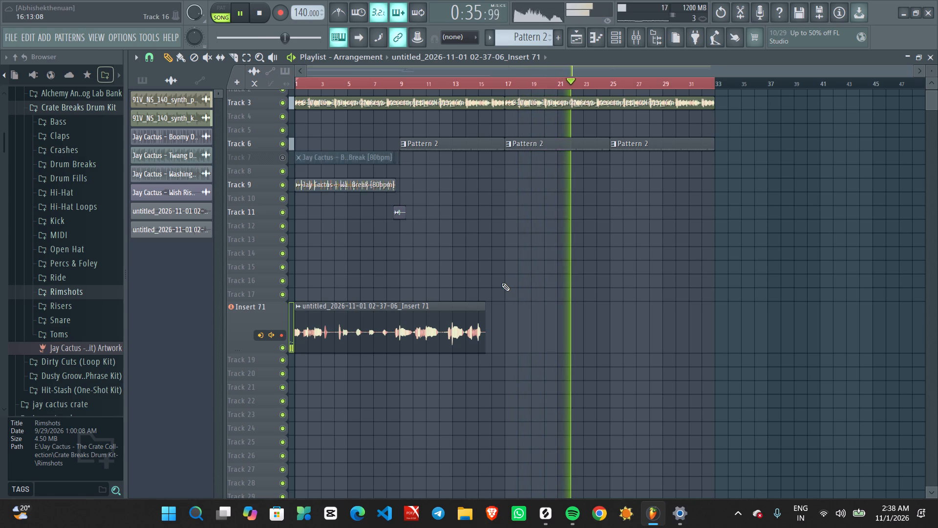
key("space")
key("space")
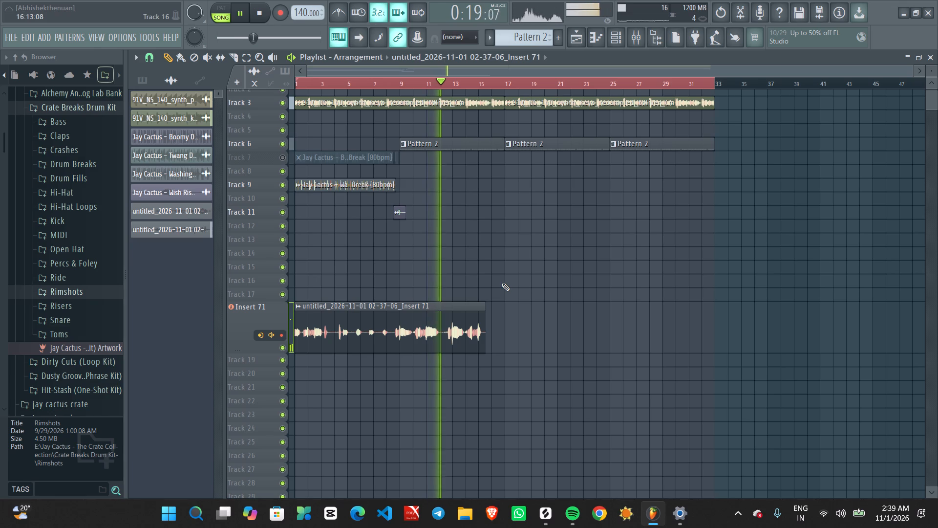
key("space")
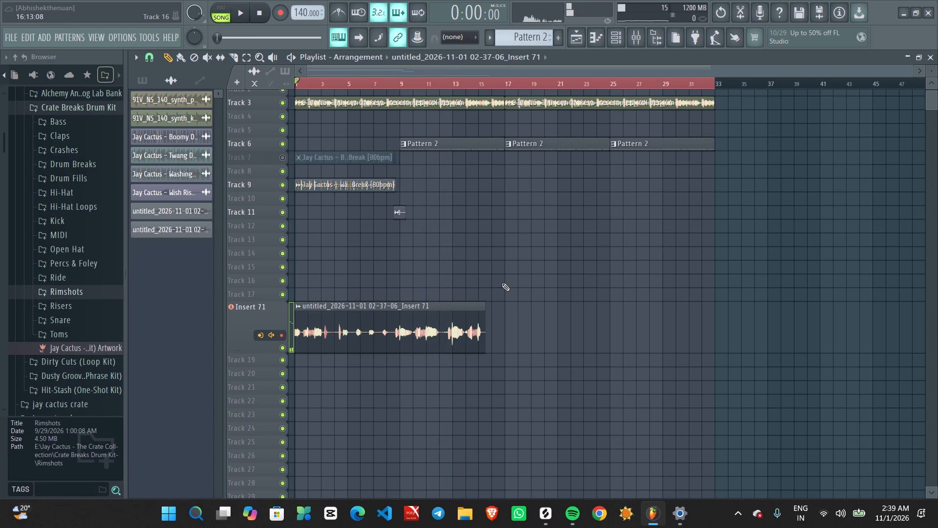
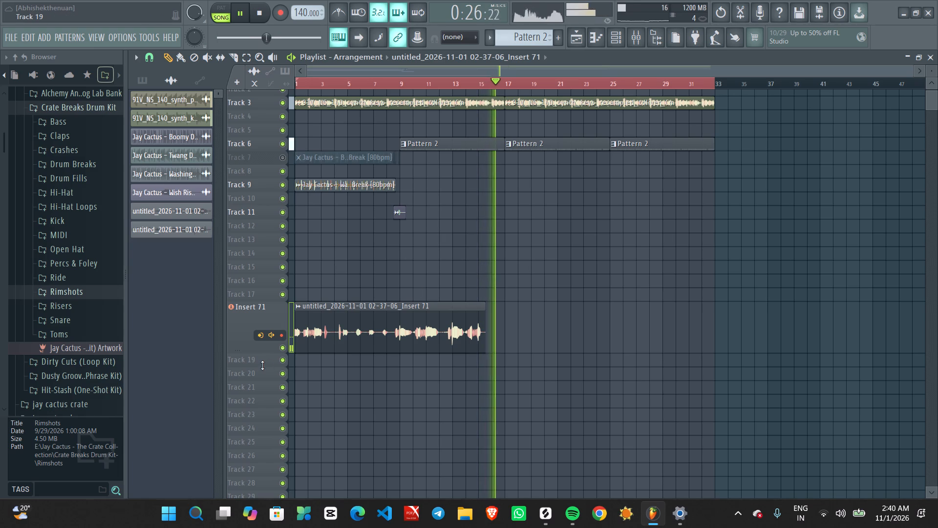
Increase the height of Track 19 to about match the Insert 71 track and stop playback.
left_click_drag(262, 365, 259, 405)
key("space")
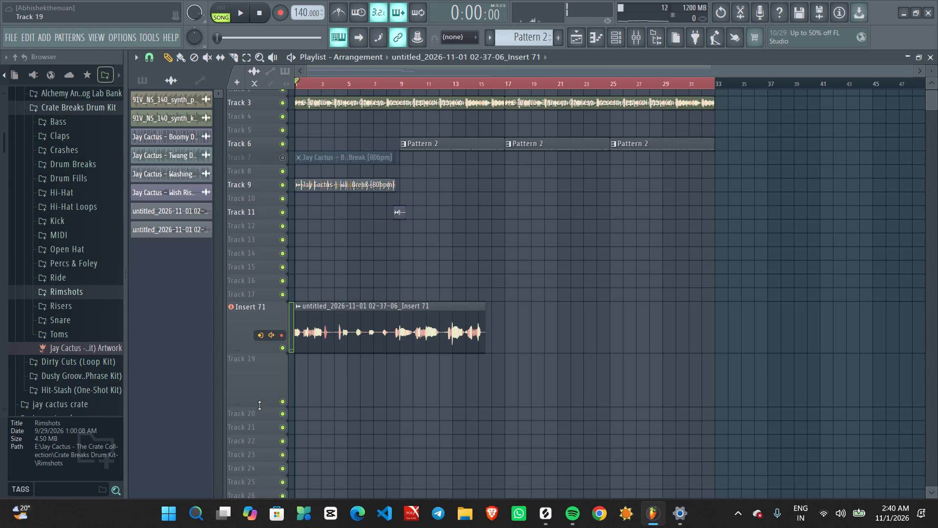
Replay the vocal take against the beat from the start of the song and stop playback.
key("space")
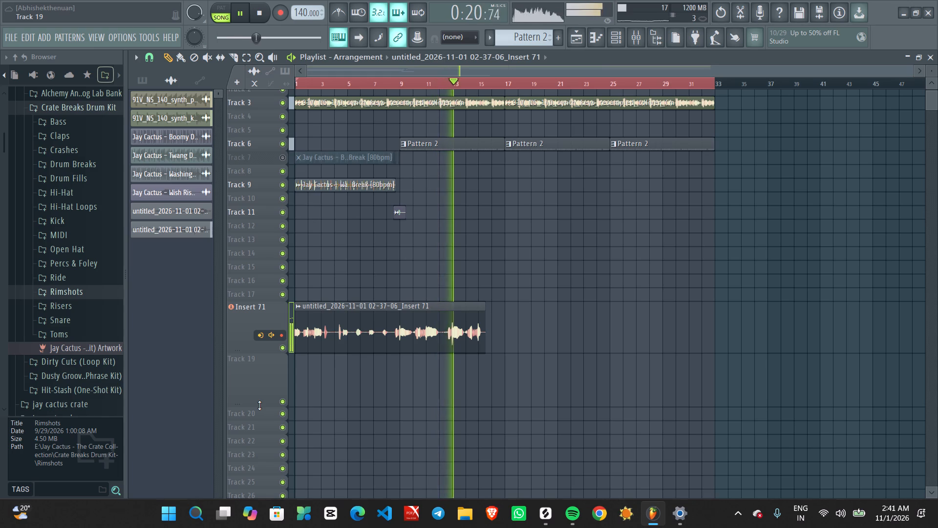
key("space")
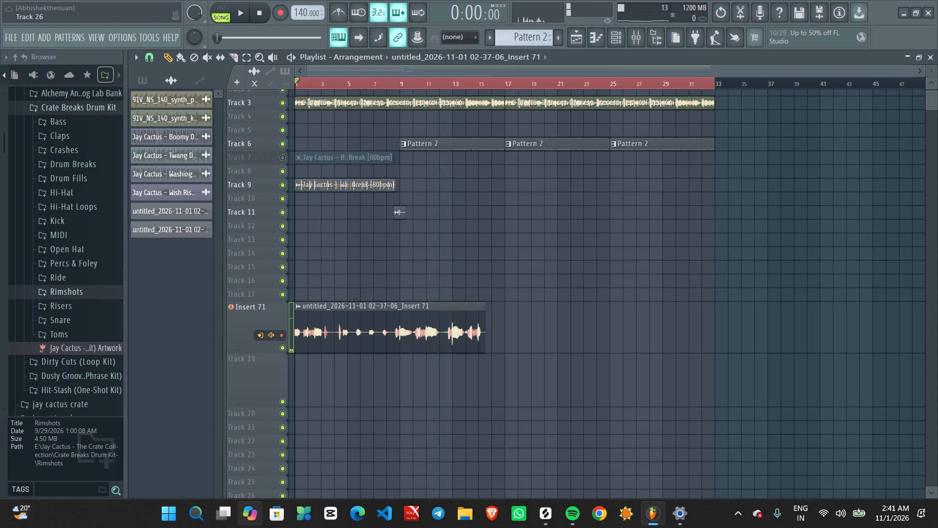
Delete the vocal clip from the Insert 71 track in the playlist.
right_click(357, 319)
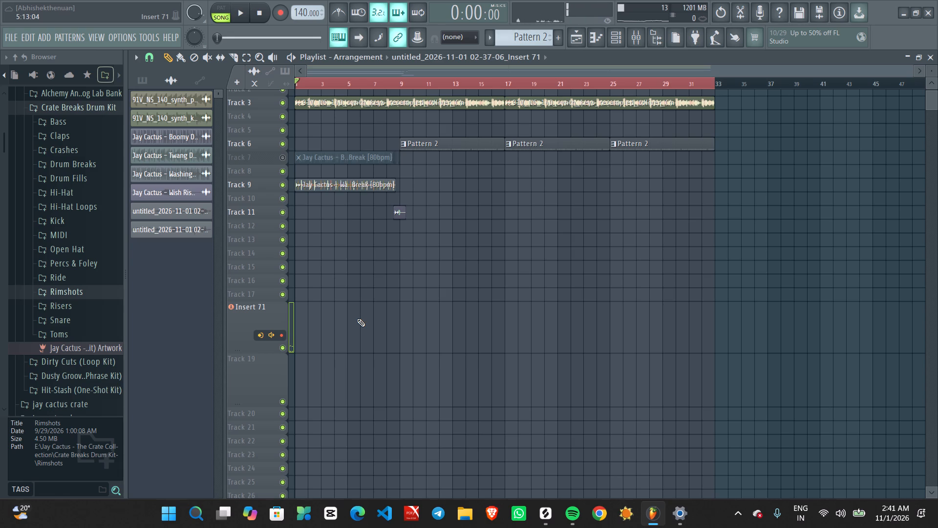
Arm recording and start a new vocal take over the beat from the start of the song.
left_click(279, 11)
key("space")
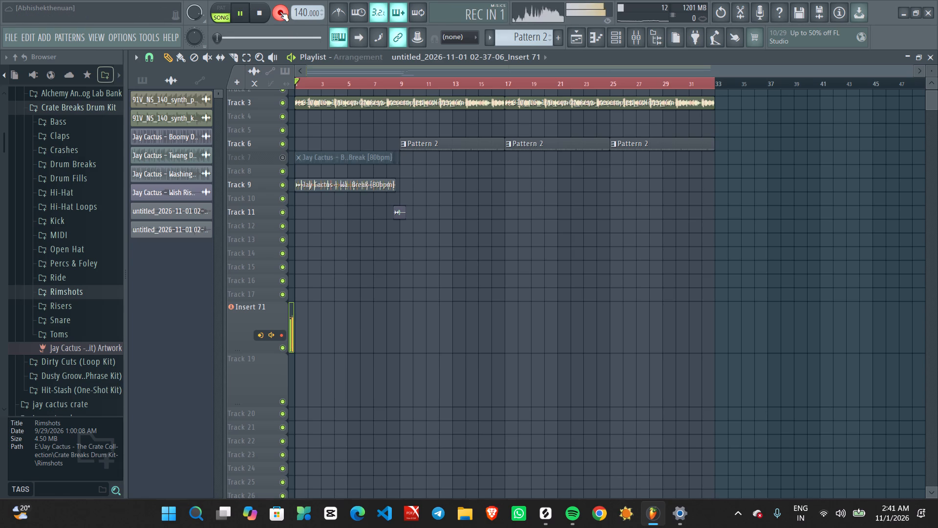
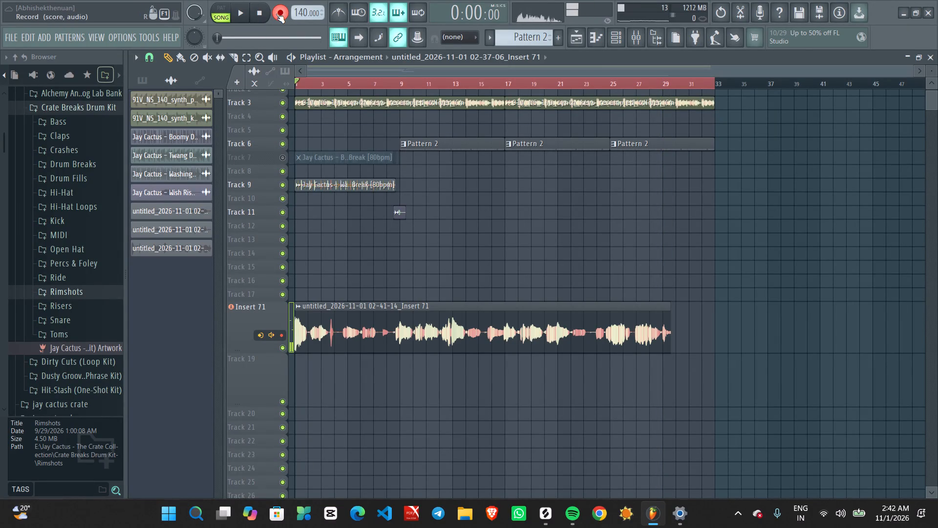
Disarm recording and play the new vocal take with the beat from the start of the song.
left_click(276, 14)
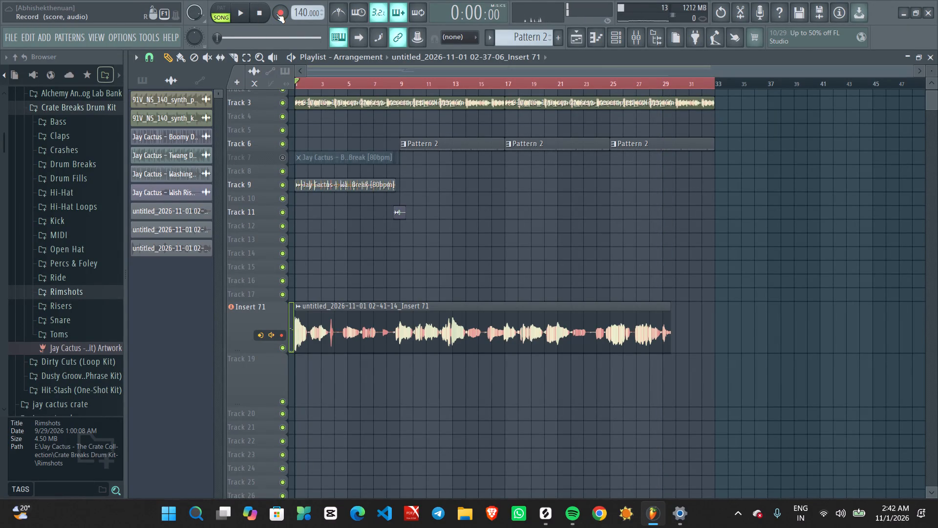
key("space")
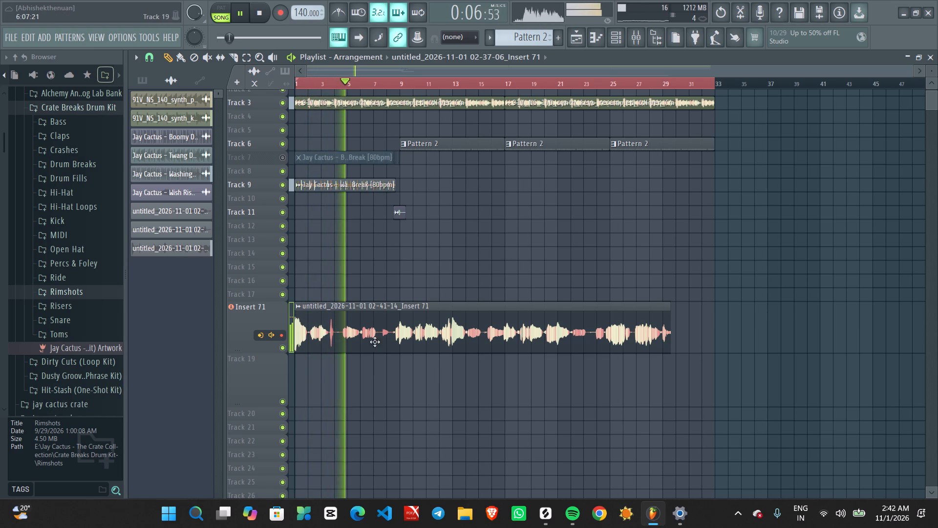
Lower the Decapitator drive on Insert 71 to about 2.5 during playback and close the plugin.
left_click(643, 35)
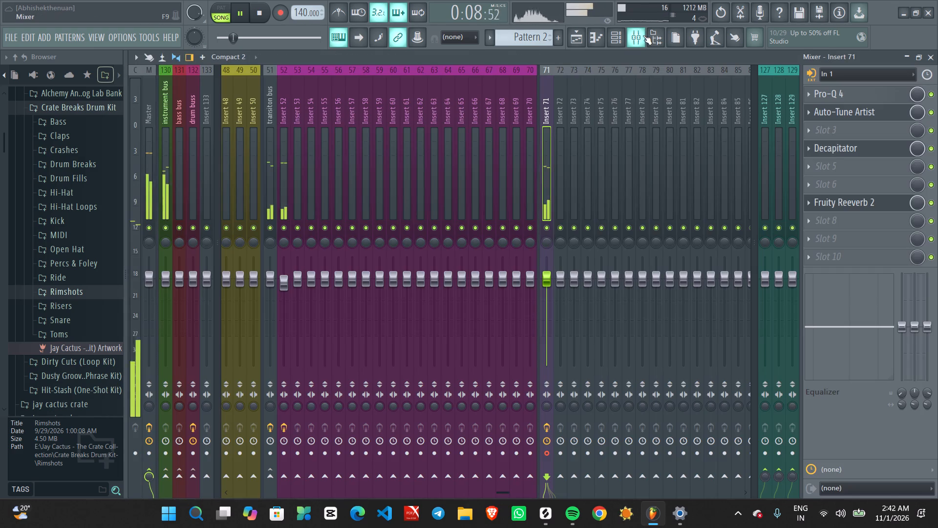
left_click(840, 147)
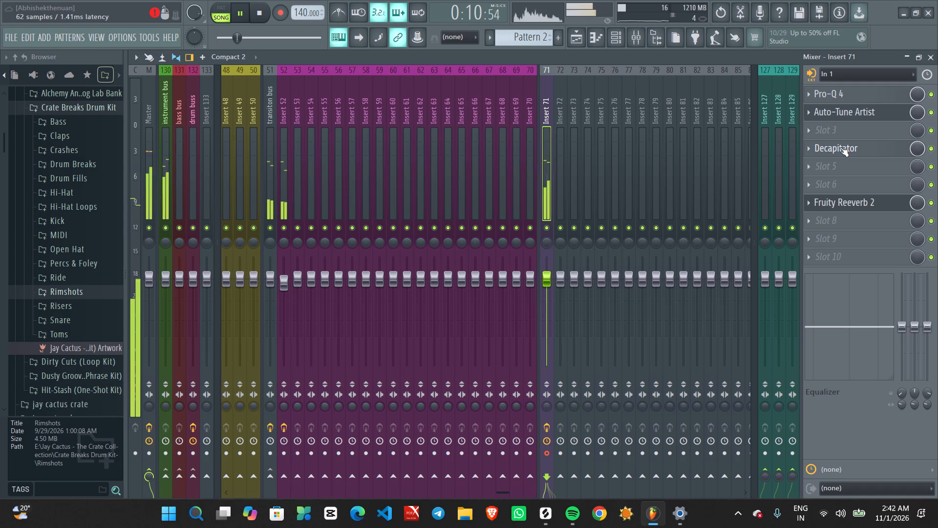
left_click(840, 147)
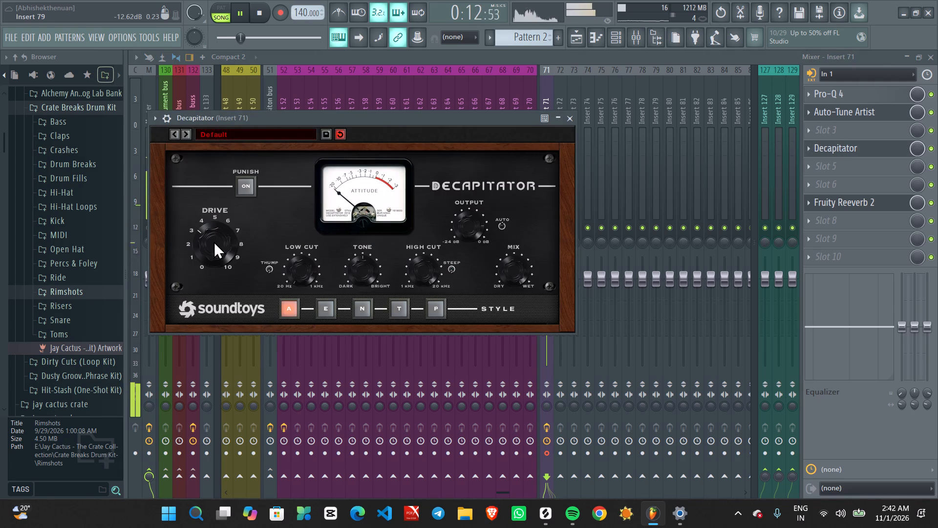
left_click_drag(213, 241, 220, 254)
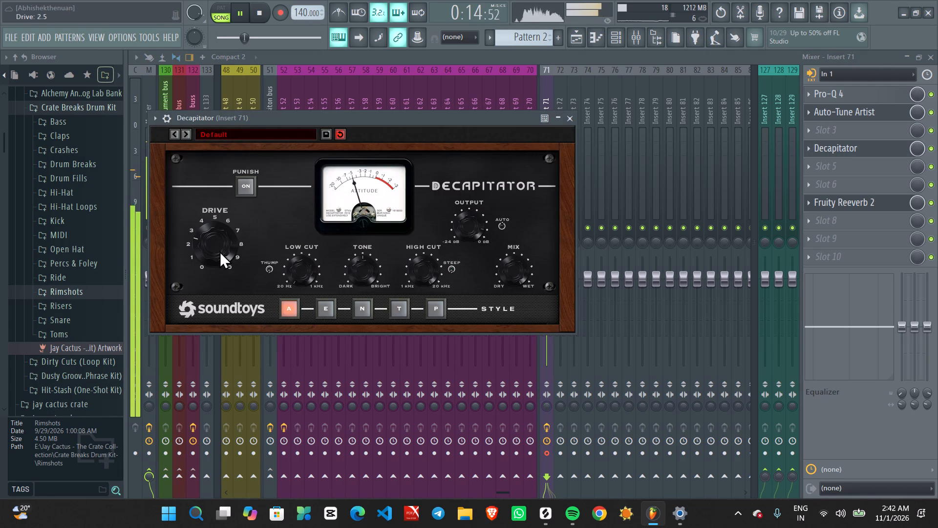
left_click_drag(218, 249, 219, 254)
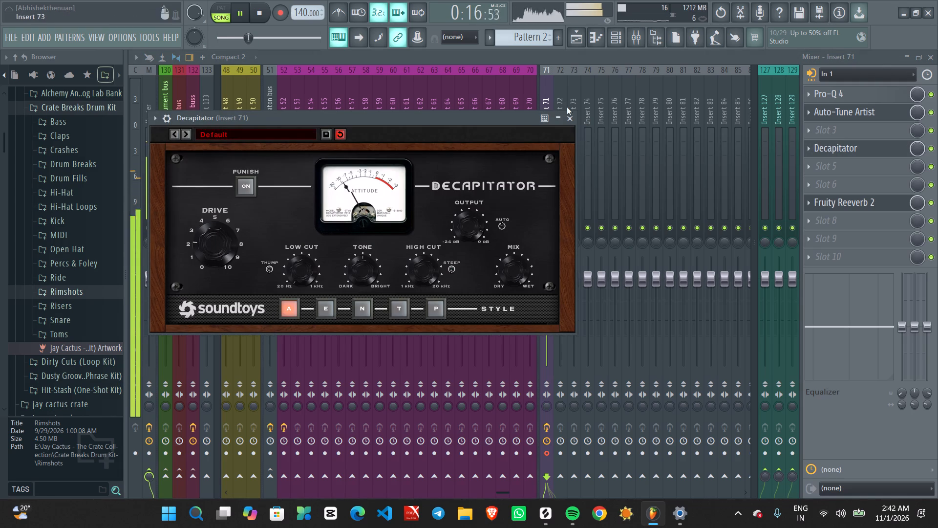
left_click(571, 118)
left_click_drag(848, 145, 848, 154)
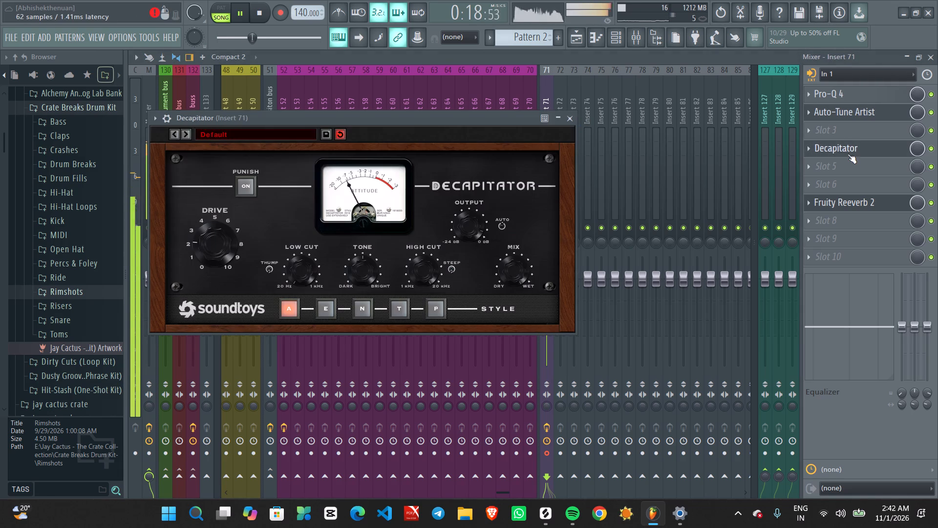
left_click_drag(848, 154, 848, 159)
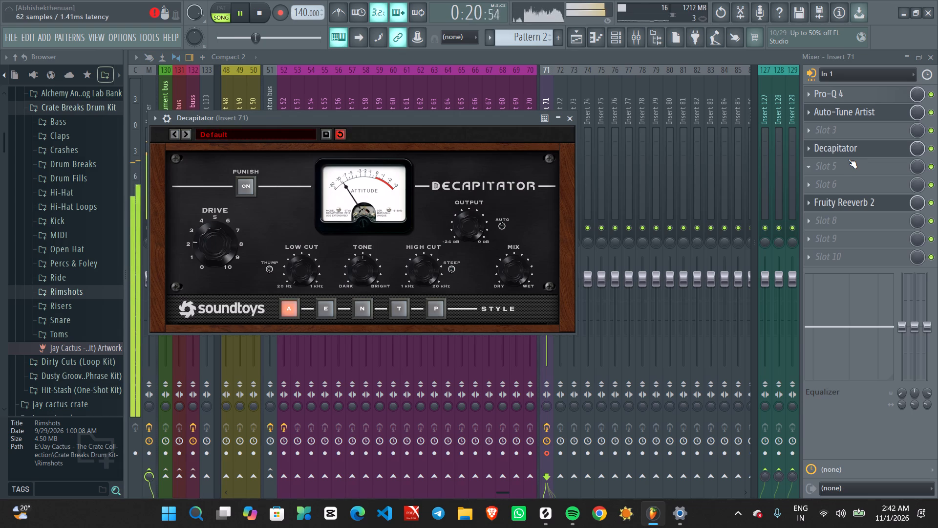
left_click(572, 122)
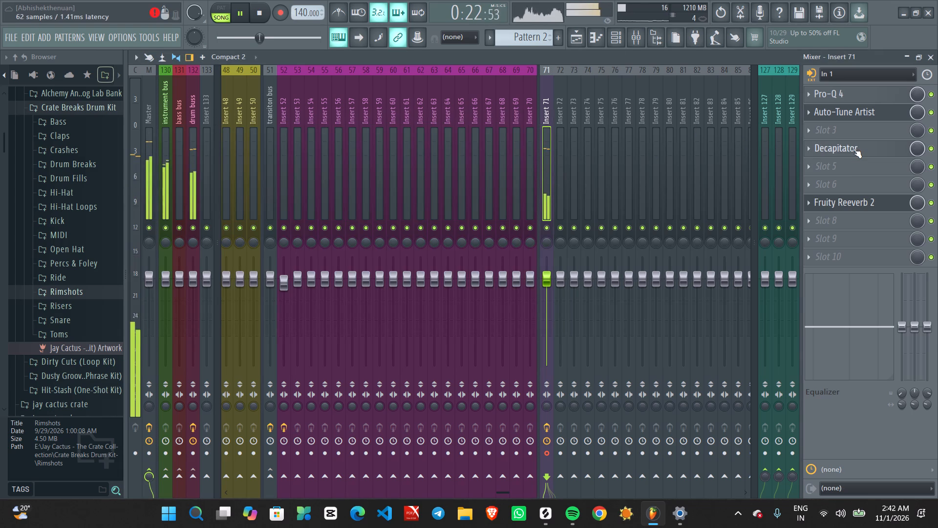
Add Fruity Parametric EQ 2 in the empty slot 3 of Insert 71, between Auto-Tune Artist and Decapitator.
left_click(856, 129)
left_click(810, 89)
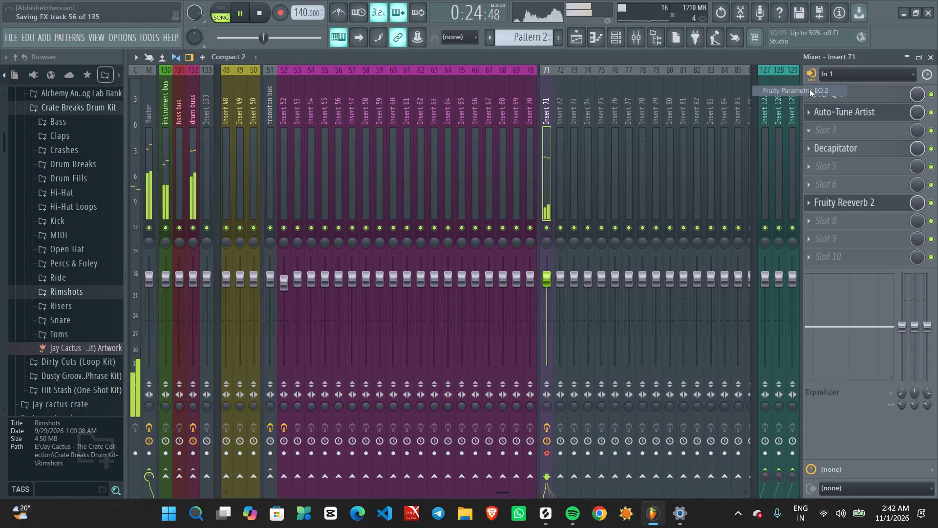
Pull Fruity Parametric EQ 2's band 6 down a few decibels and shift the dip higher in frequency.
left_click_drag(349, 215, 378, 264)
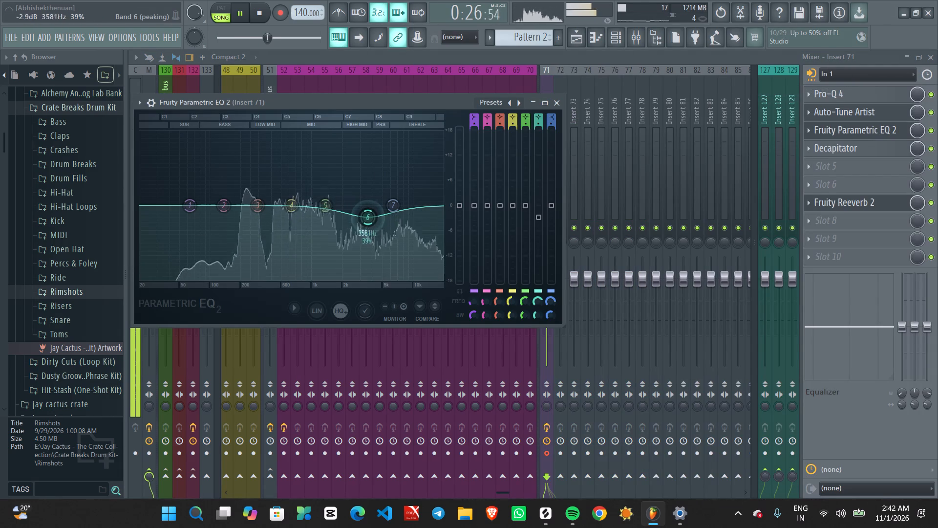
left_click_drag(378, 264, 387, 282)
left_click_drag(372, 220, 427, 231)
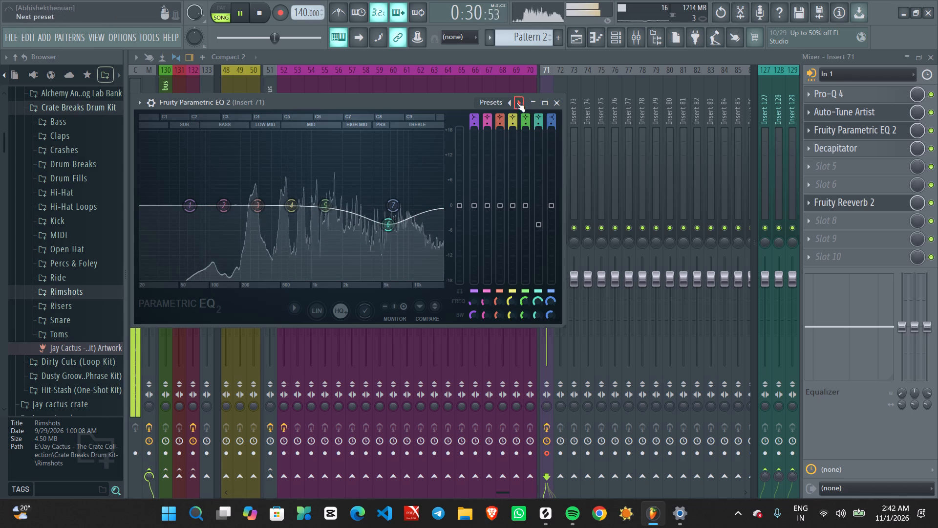
Load the 20Hz + 18kHz cut preset in Fruity Parametric EQ 2 and raise its high-pass cutoff to about 75 Hz.
double_click(516, 103)
left_click_drag(158, 206, 315, 220)
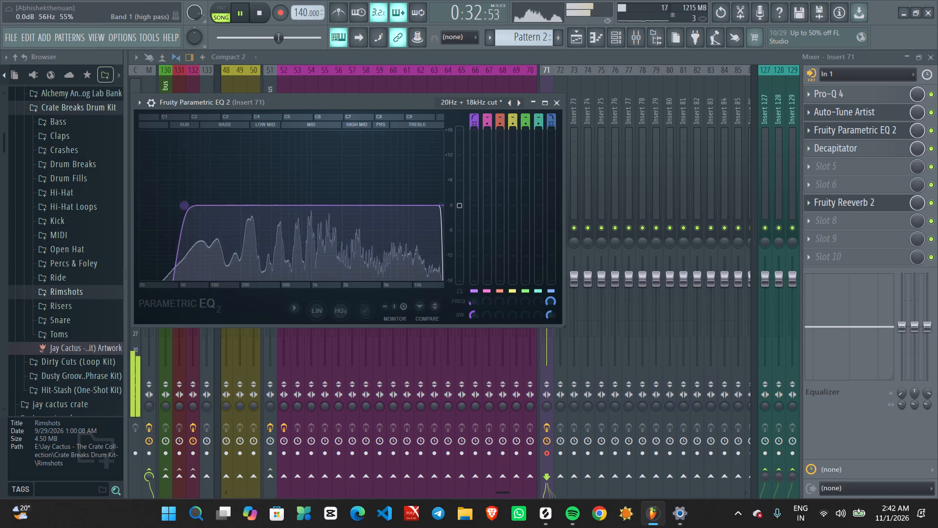
left_click_drag(315, 220, 345, 221)
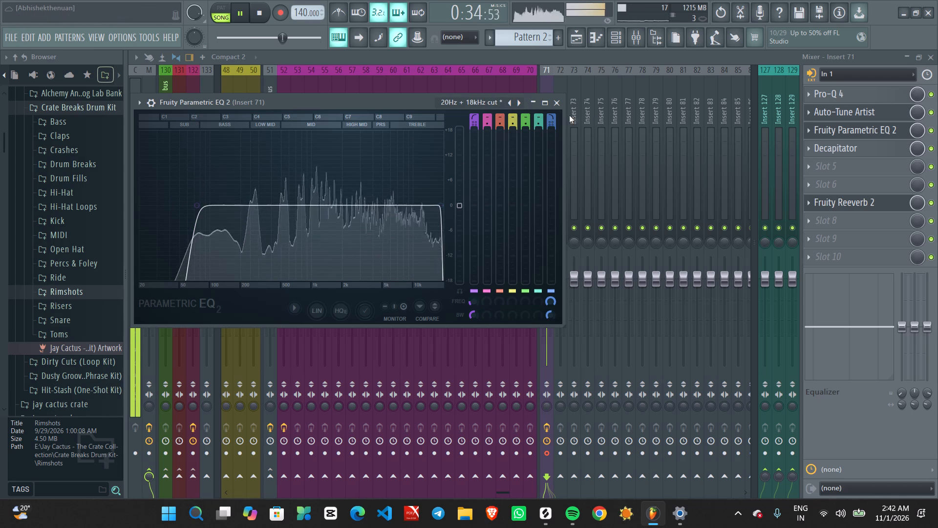
left_click(559, 107)
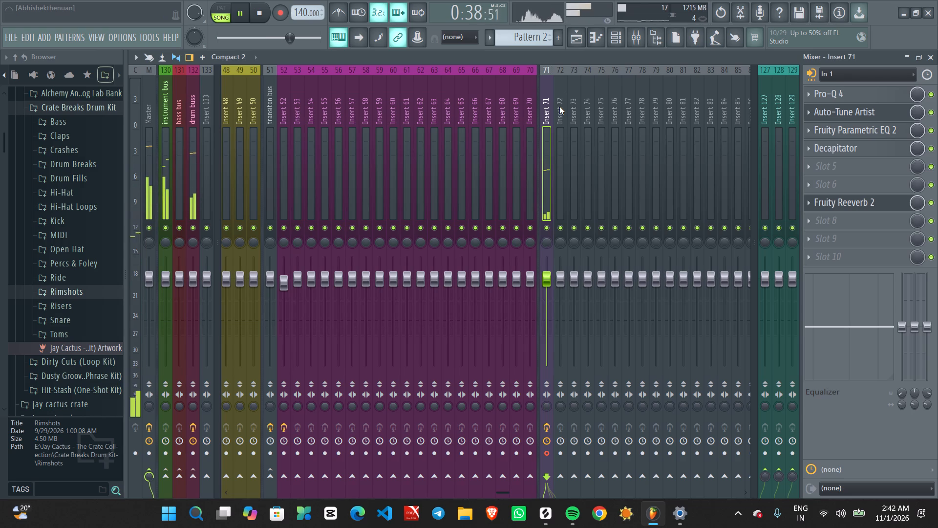
Shift Decapitator and the reverb down one slot on Insert 71 and add Fruity Limiter in slot 4.
left_click(571, 30)
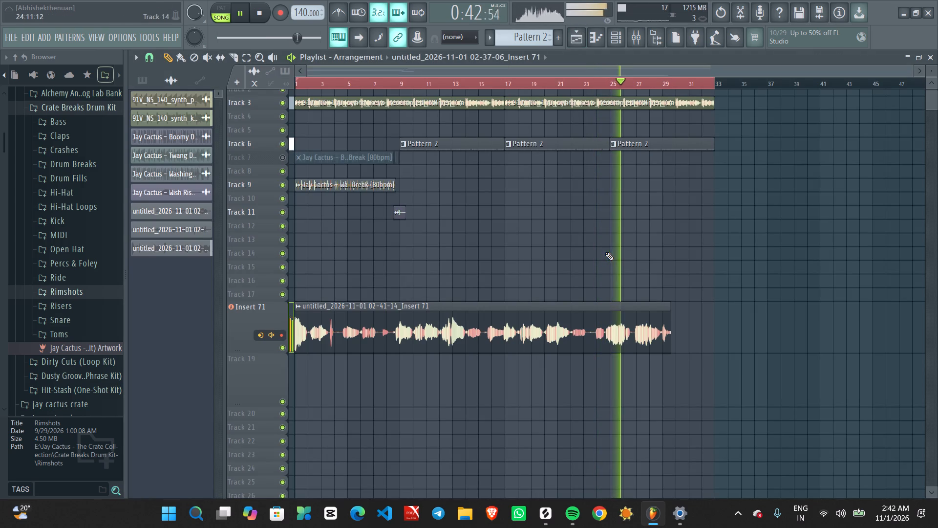
left_click(636, 41)
scroll(827, 206, "down", 1)
scroll(842, 152, "down", 1)
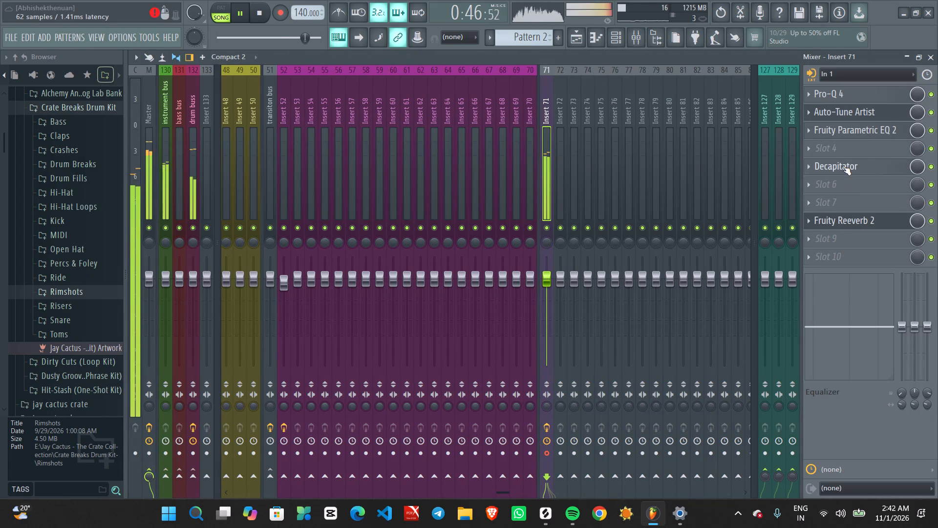
left_click(849, 149)
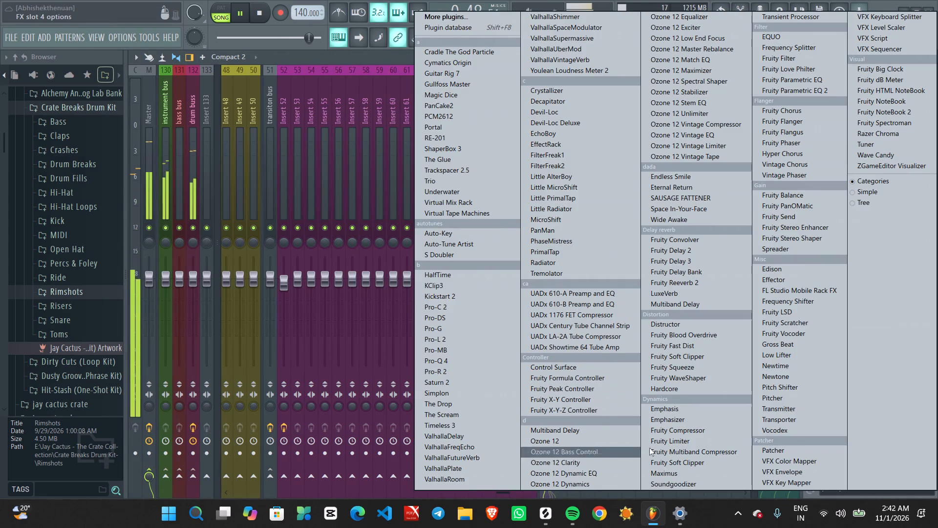
left_click(683, 439)
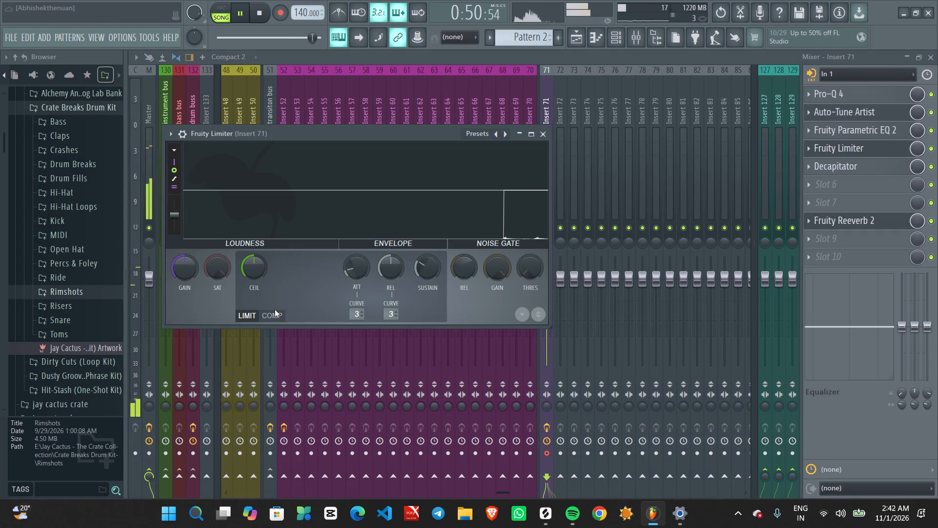
Stop playback and set Fruity Limiter to compressor mode with a lower threshold, higher ratio and shorter release.
key("space")
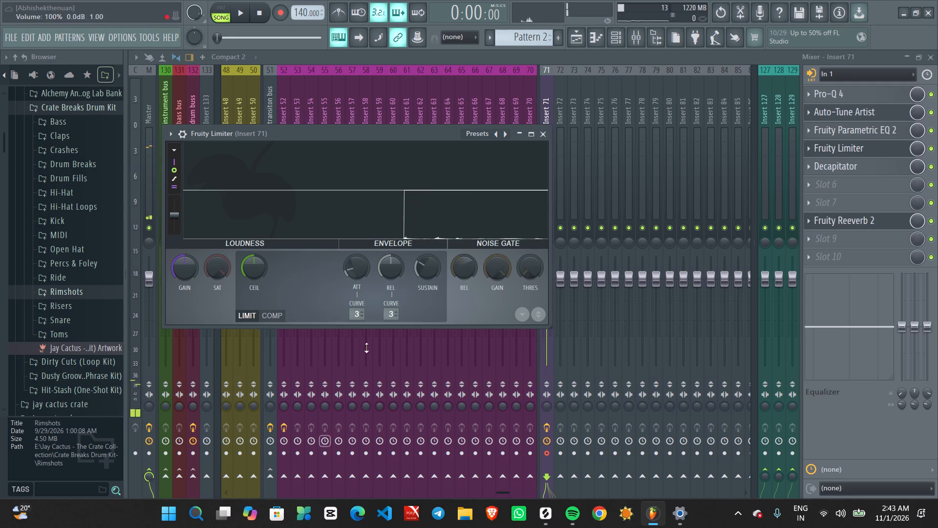
left_click(271, 318)
scroll(249, 272, "down", 19)
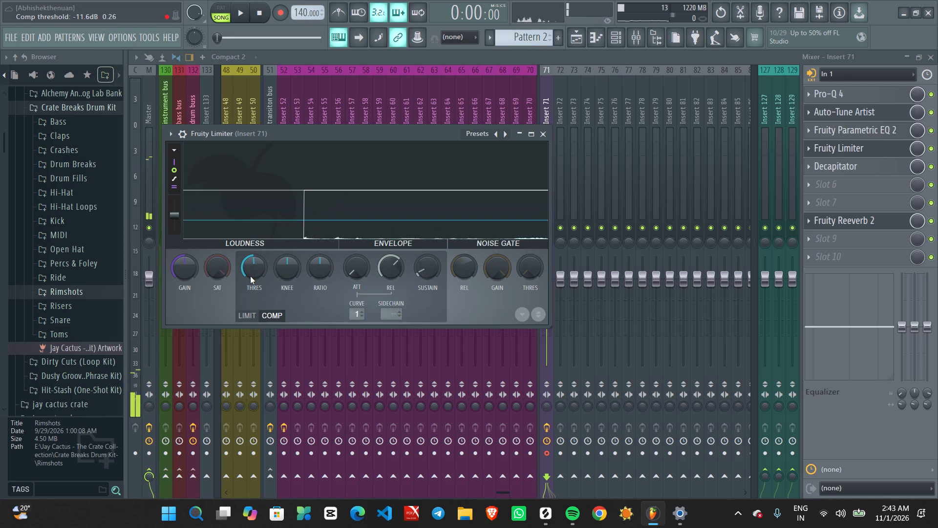
scroll(250, 276, "down", 2)
scroll(319, 276, "up", 1)
scroll(320, 275, "down", 2)
scroll(320, 275, "up", 14)
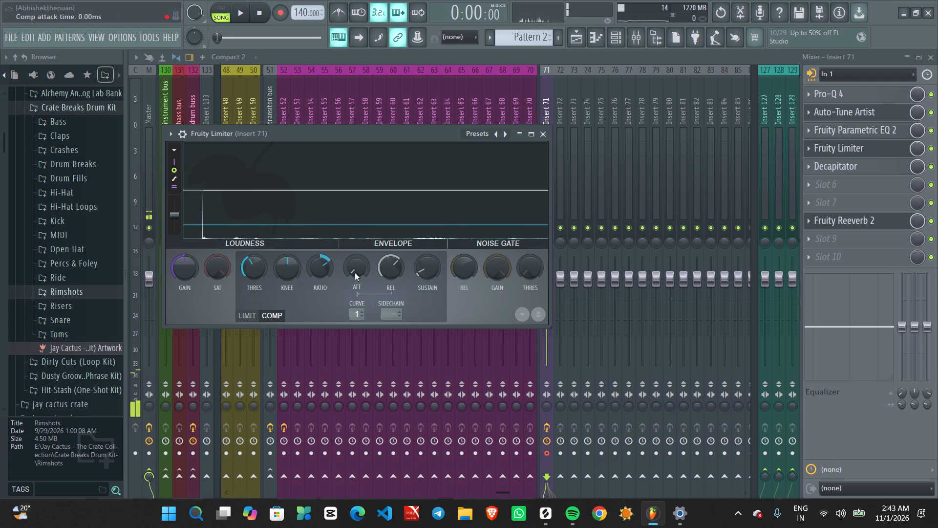
scroll(357, 272, "up", 4)
scroll(386, 270, "down", 15)
scroll(387, 268, "down", 7)
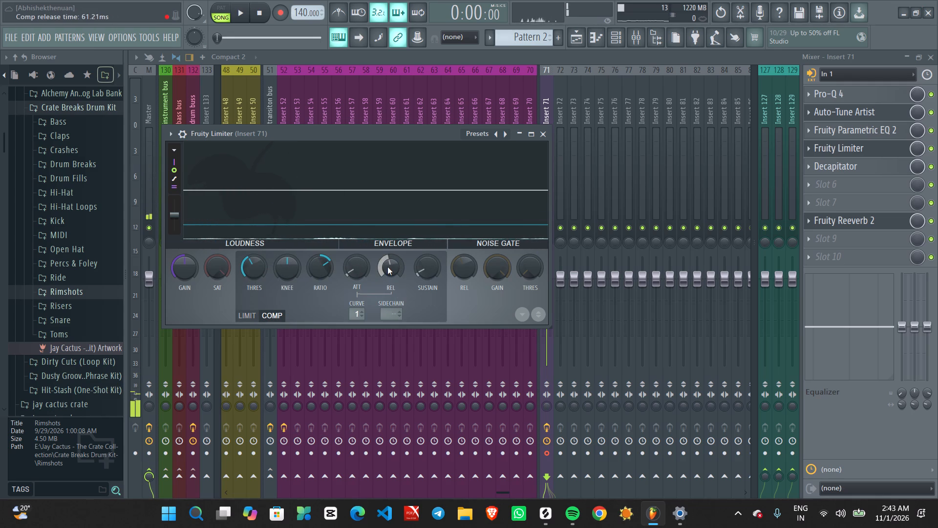
scroll(387, 267, "down", 13)
Play the song and fine-tune the compressor to about -15 dB threshold, 0.5 ms attack and 21 ms release, then close Fruity Limiter.
key("space")
scroll(267, 259, "down", 5)
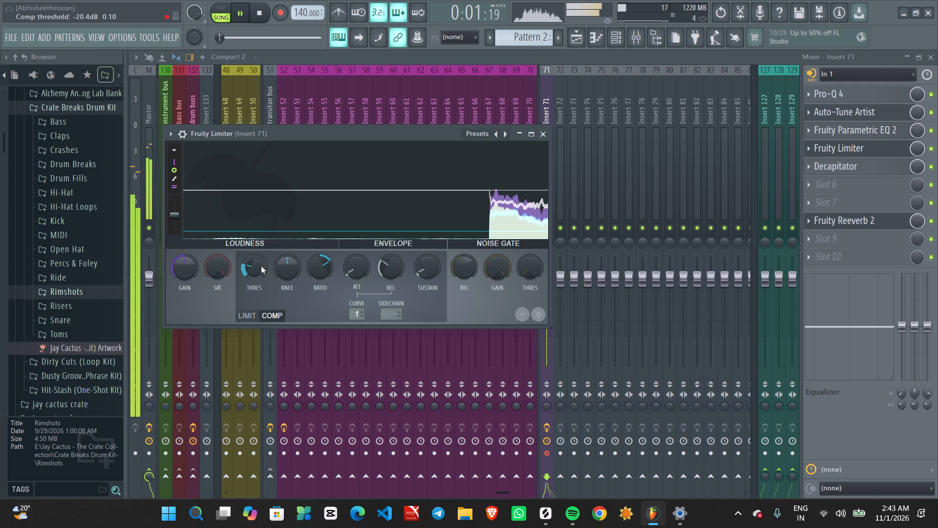
scroll(261, 266, "up", 4)
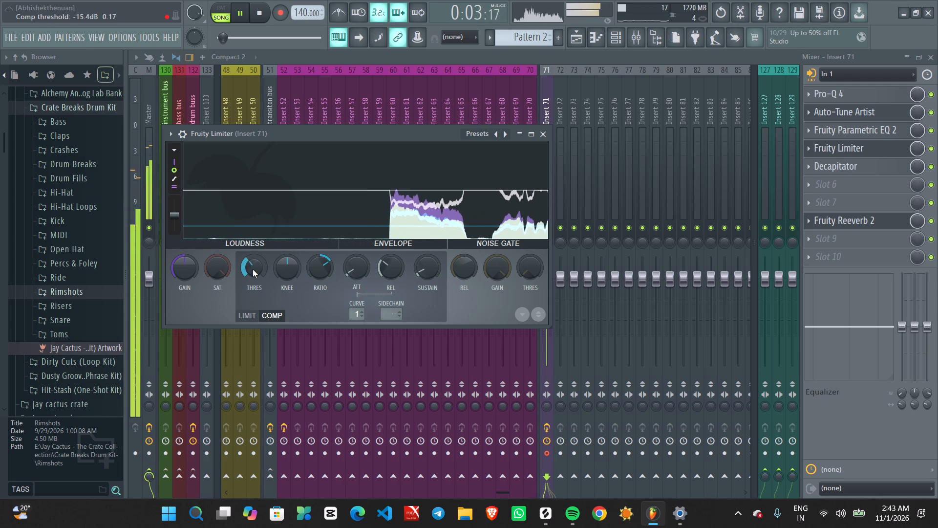
scroll(253, 269, "up", 2)
scroll(253, 269, "down", 1)
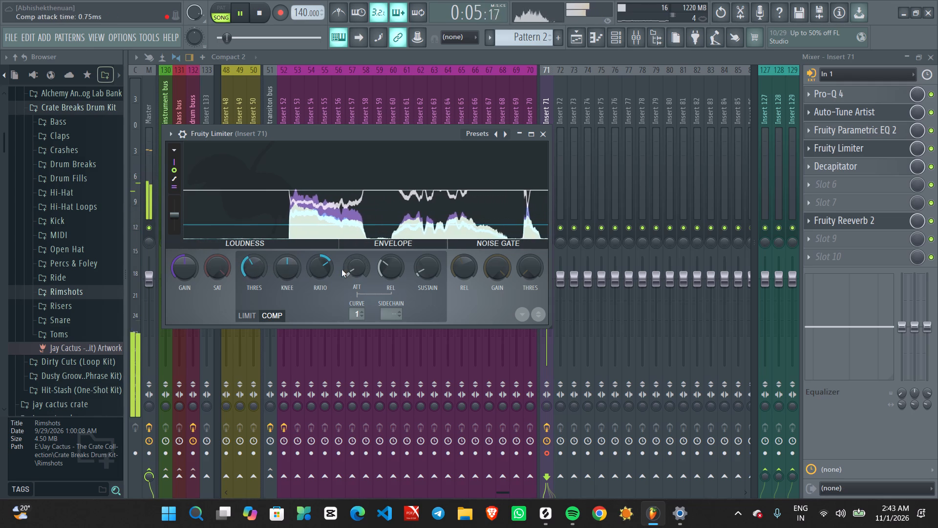
scroll(320, 269, "down", 2)
scroll(385, 269, "down", 1)
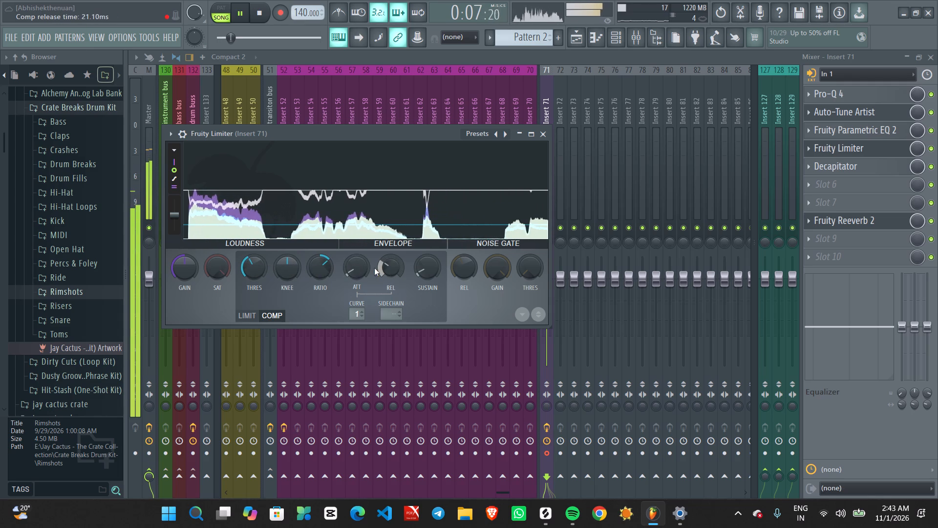
scroll(351, 265, "down", 1)
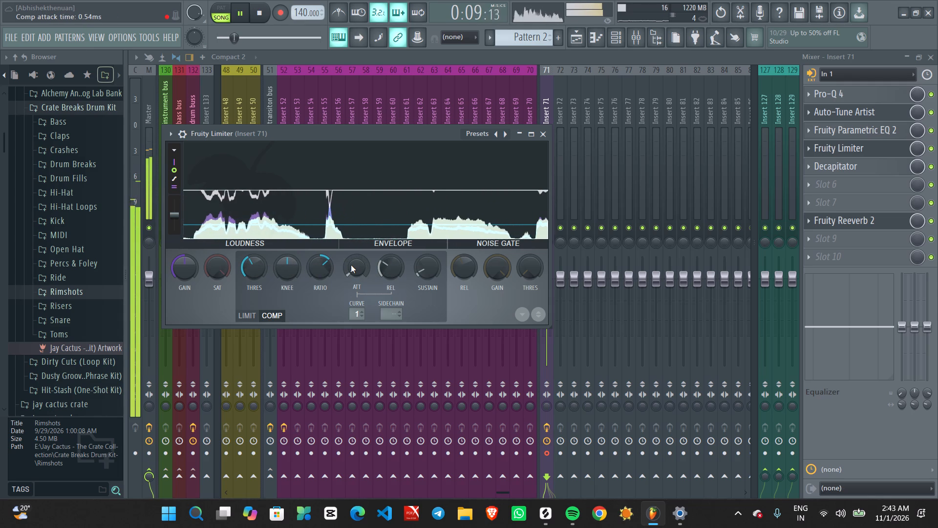
scroll(351, 265, "down", 1)
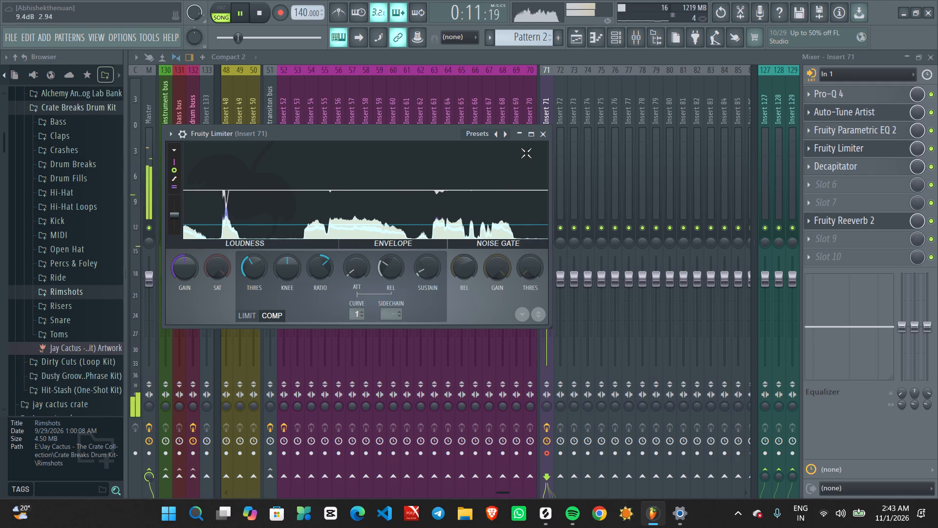
left_click(544, 133)
Reopen Fruity Limiter on Insert 71, fine-tune the compressor threshold to about -15.4 dB and stop playback.
left_click(568, 34)
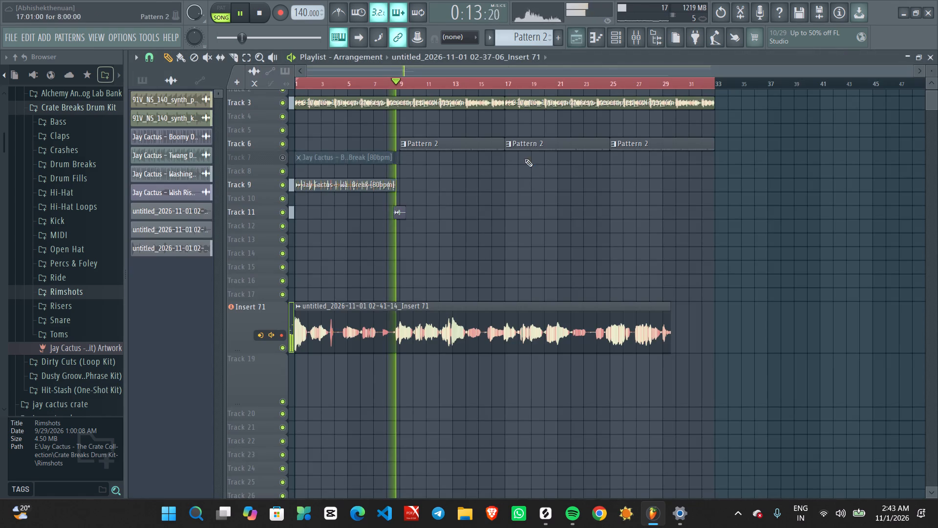
left_click(640, 30)
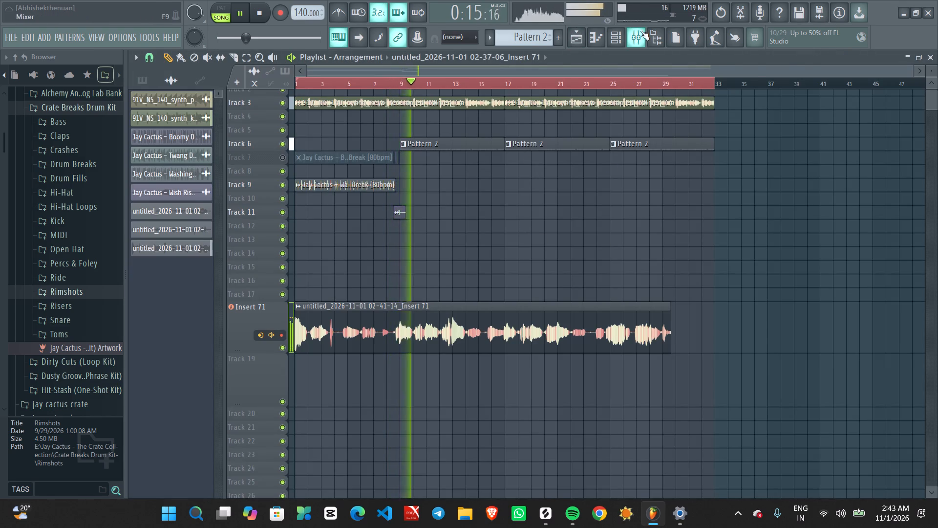
left_click(860, 139)
left_click(862, 143)
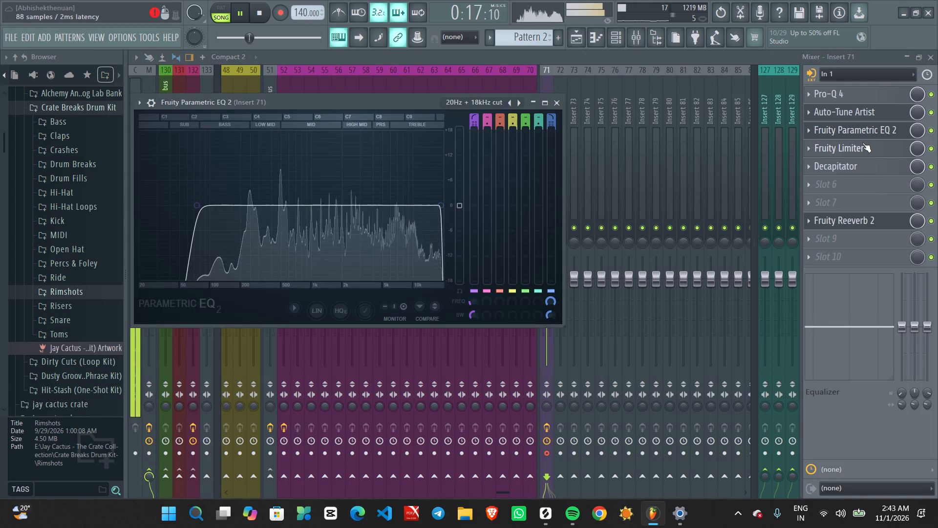
scroll(249, 269, "down", 1)
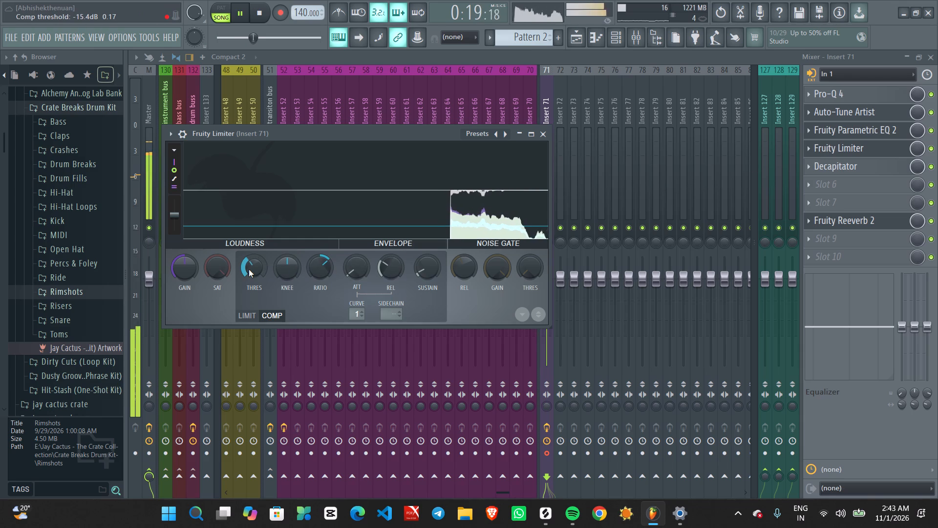
scroll(316, 266, "down", 1)
scroll(316, 266, "up", 1)
key("space")
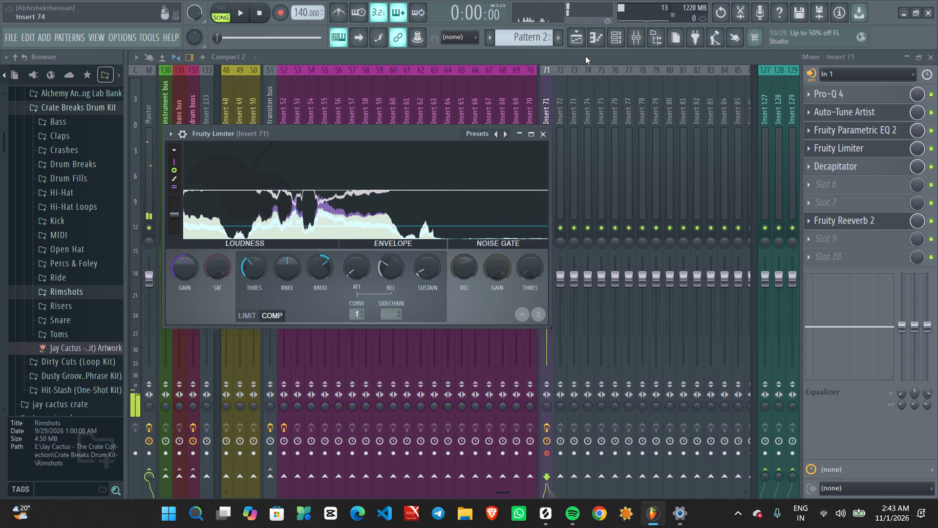
Delete the vocal take clip from the Insert 71 track in the playlist.
left_click(579, 41)
right_click(410, 334)
Play the beat from the start of the song without the deleted vocal take.
key("space")
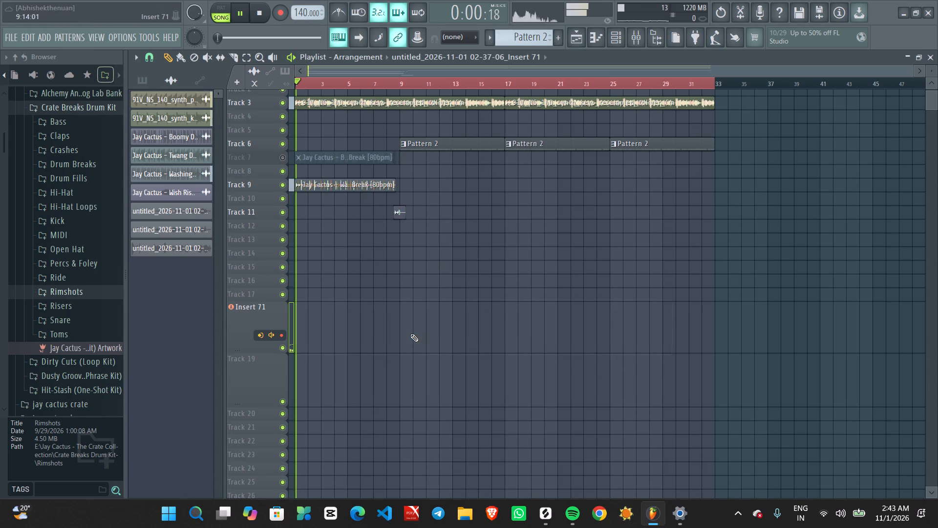
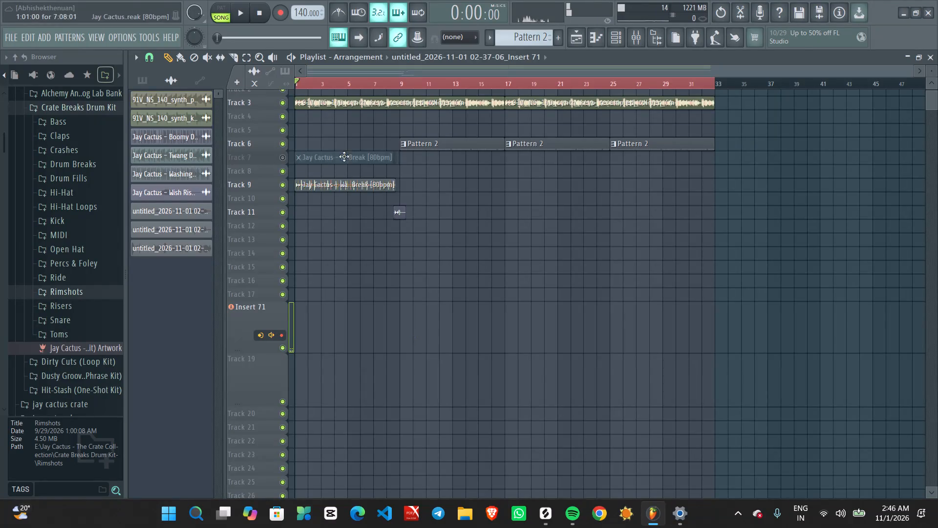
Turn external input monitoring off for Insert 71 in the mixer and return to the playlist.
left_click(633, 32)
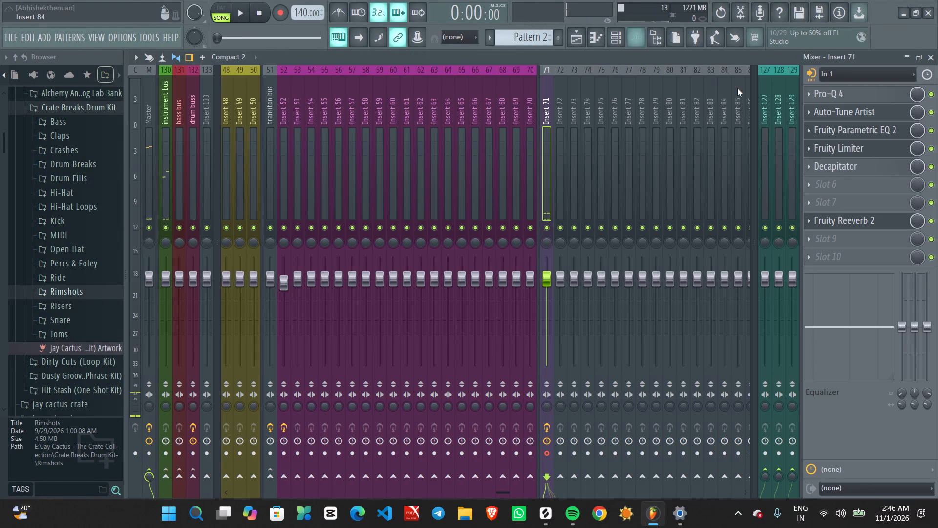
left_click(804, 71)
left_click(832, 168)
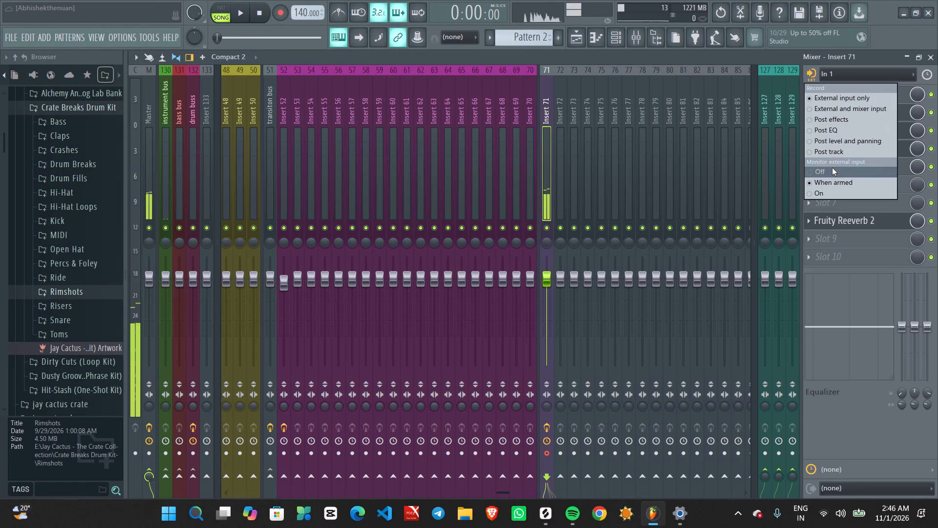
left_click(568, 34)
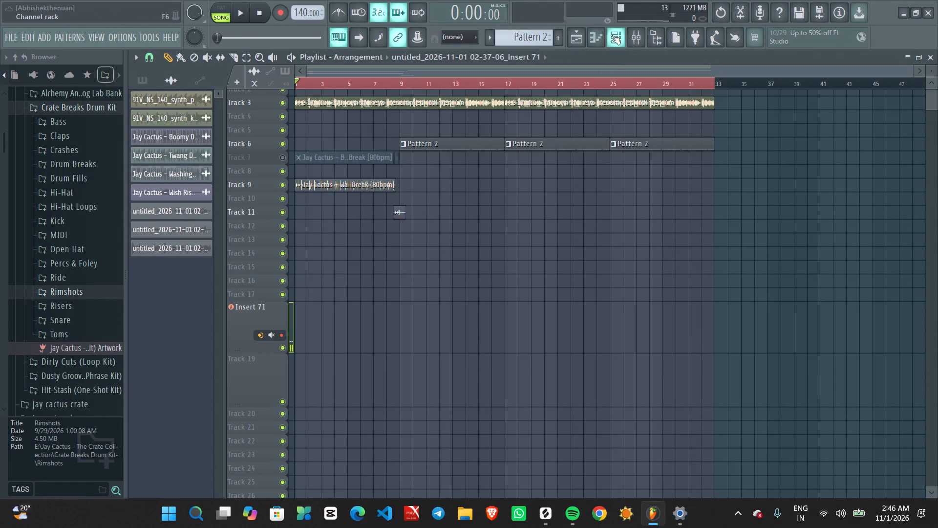
Set external input monitoring on Insert 71 to When armed.
left_click(632, 36)
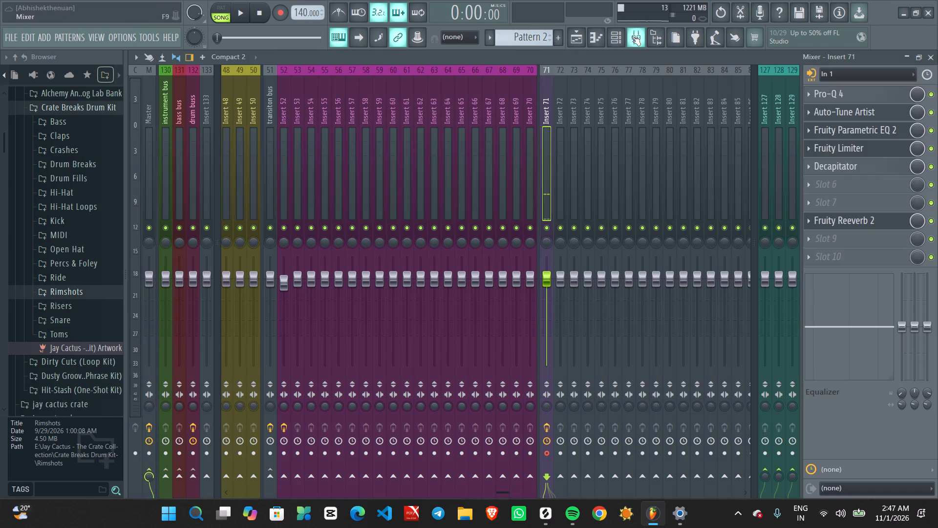
left_click(809, 71)
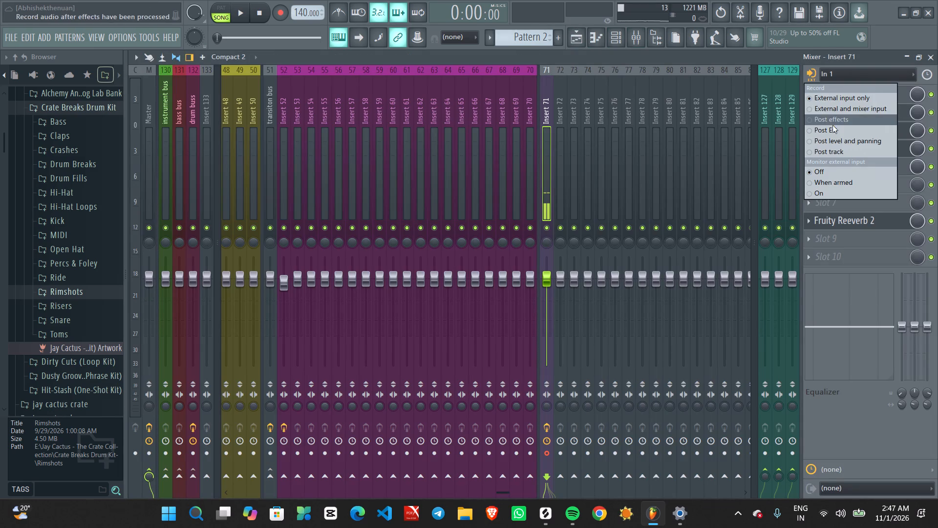
left_click(822, 186)
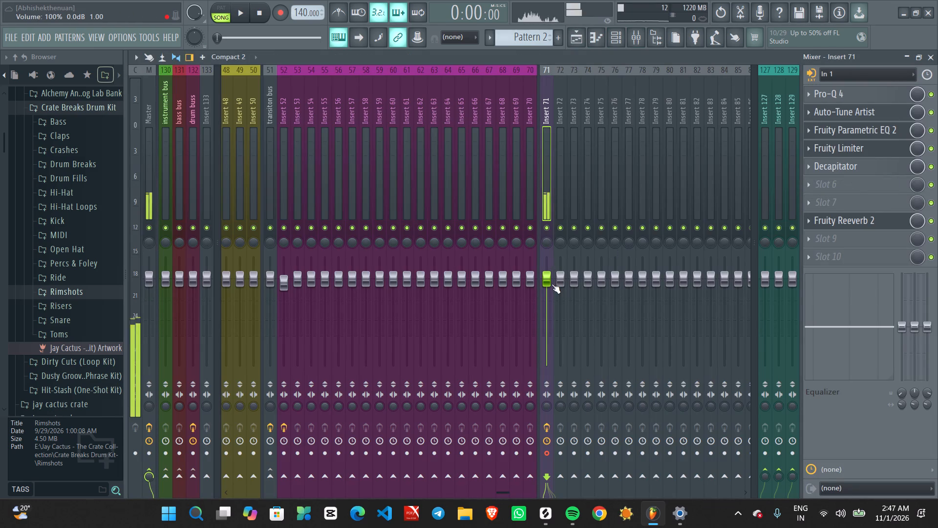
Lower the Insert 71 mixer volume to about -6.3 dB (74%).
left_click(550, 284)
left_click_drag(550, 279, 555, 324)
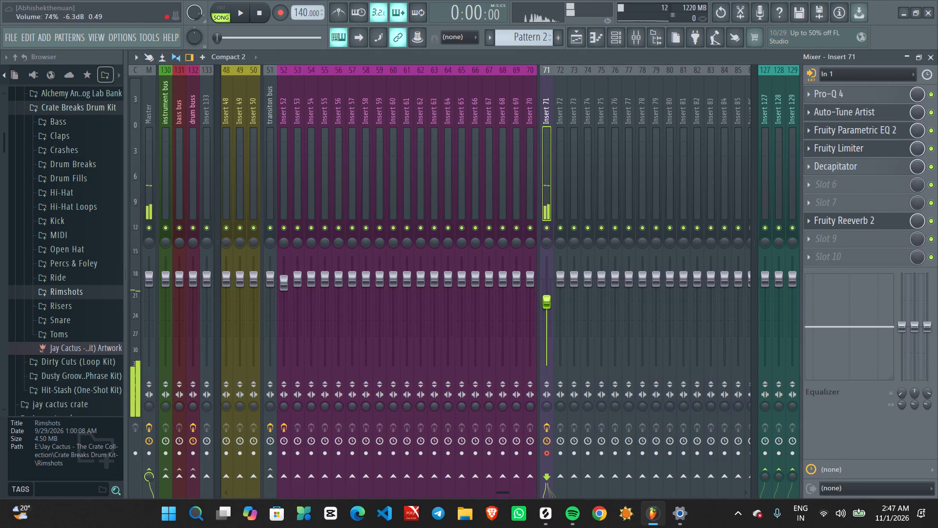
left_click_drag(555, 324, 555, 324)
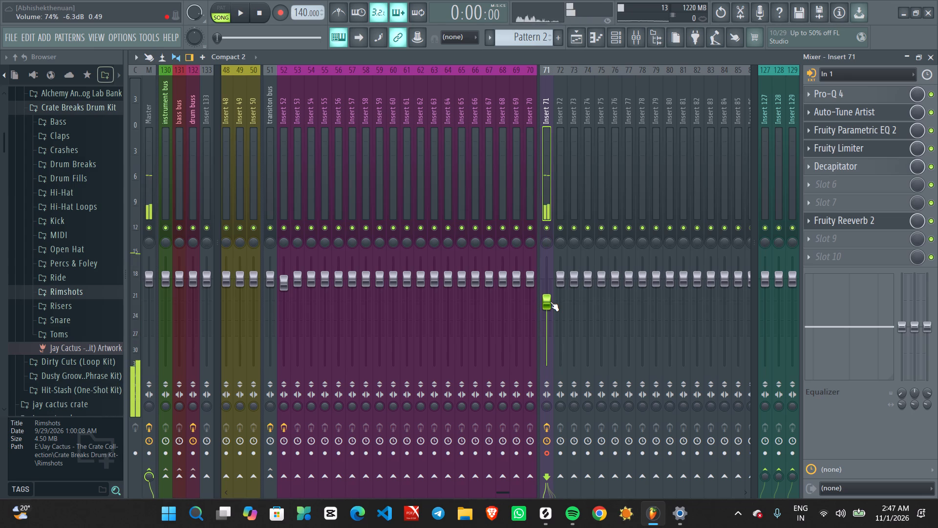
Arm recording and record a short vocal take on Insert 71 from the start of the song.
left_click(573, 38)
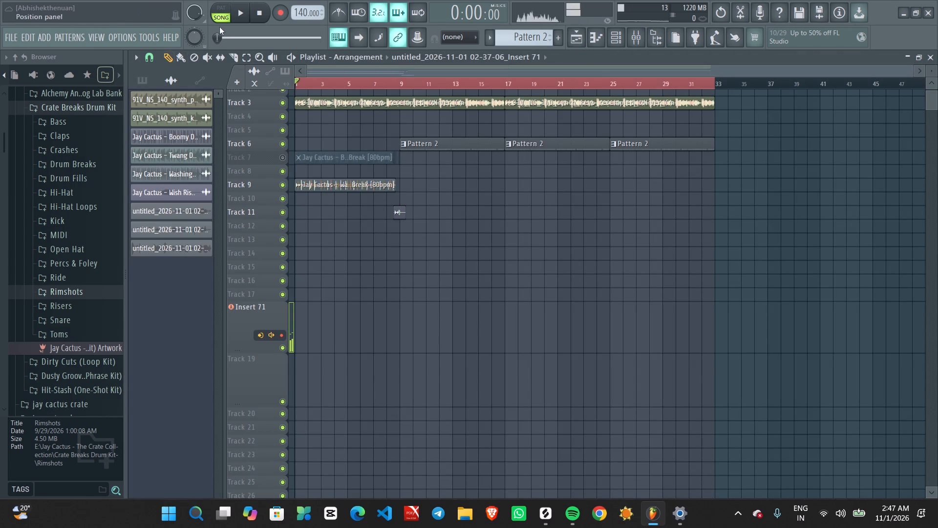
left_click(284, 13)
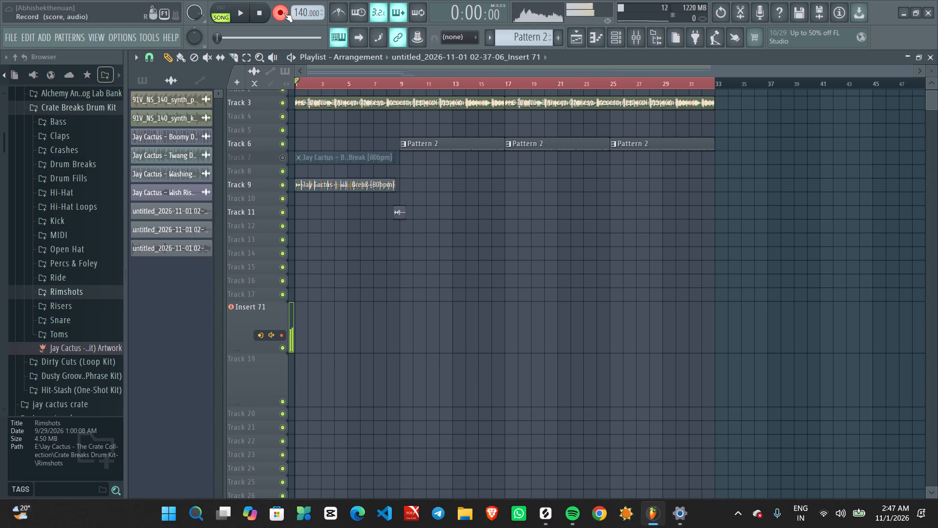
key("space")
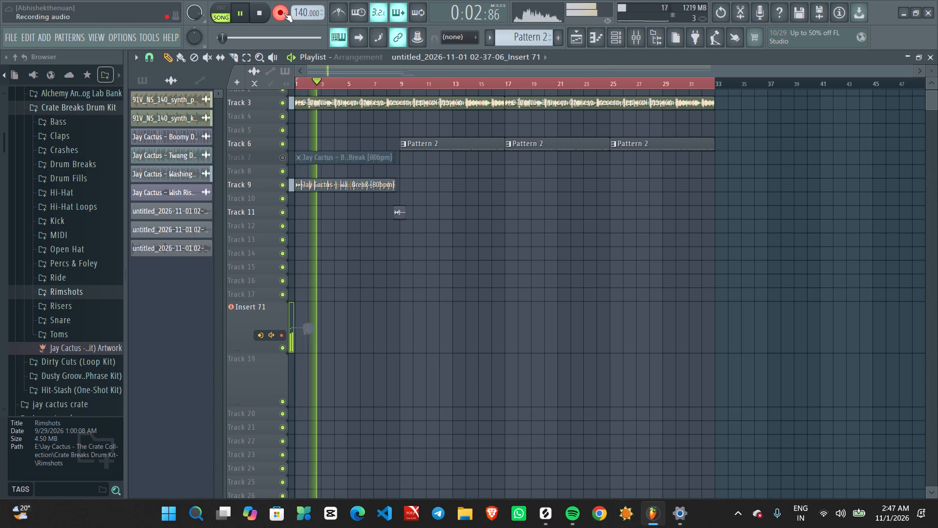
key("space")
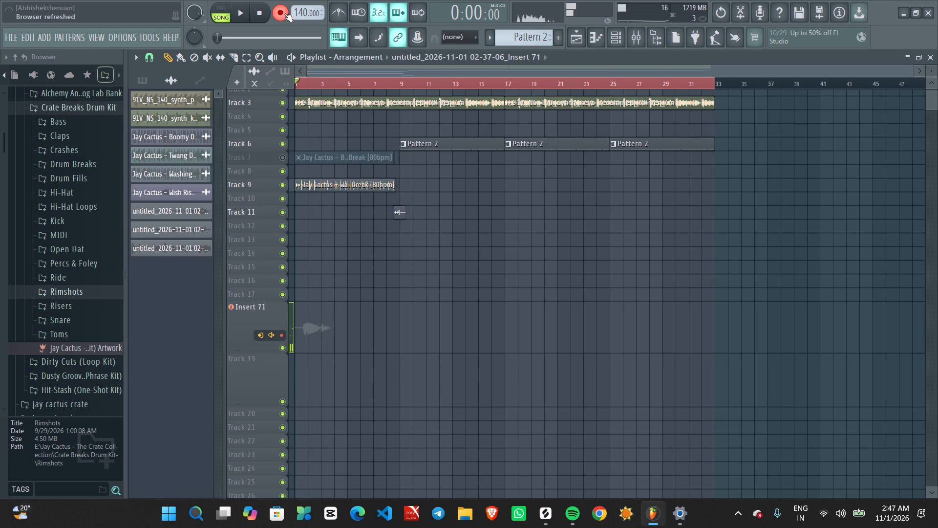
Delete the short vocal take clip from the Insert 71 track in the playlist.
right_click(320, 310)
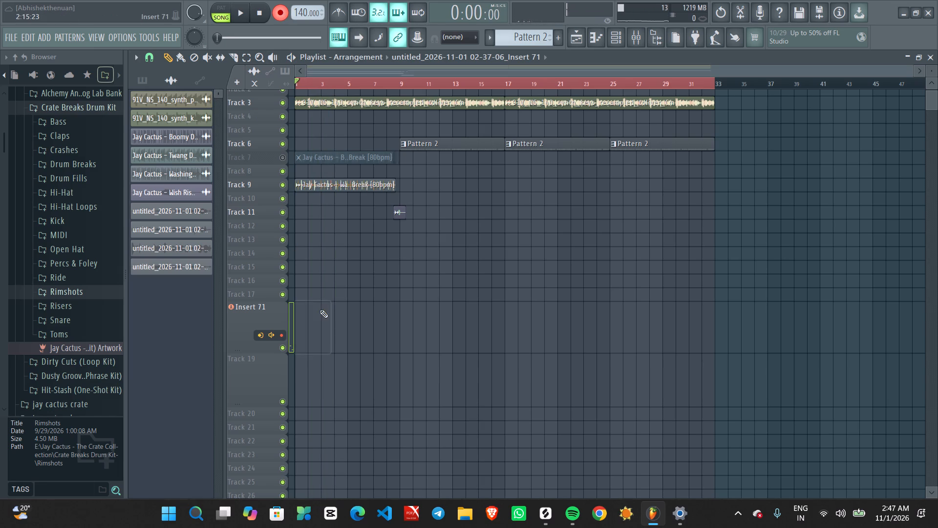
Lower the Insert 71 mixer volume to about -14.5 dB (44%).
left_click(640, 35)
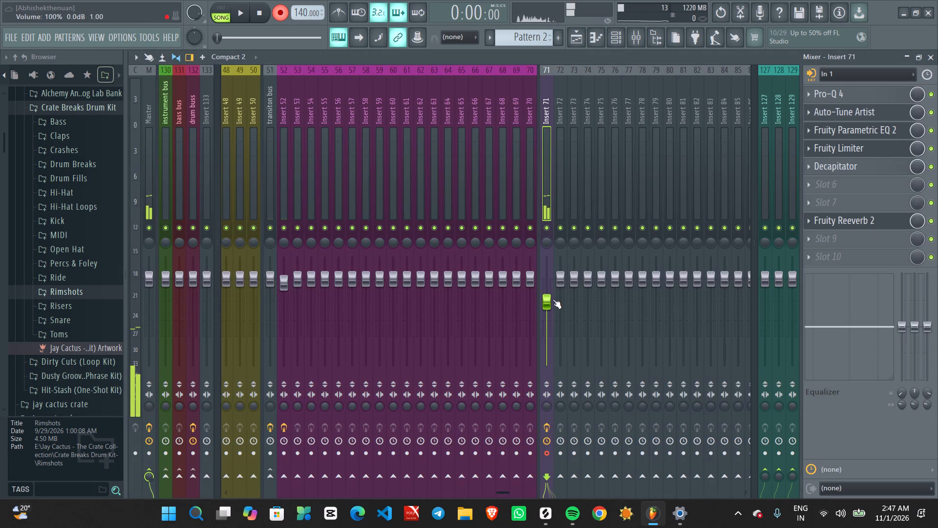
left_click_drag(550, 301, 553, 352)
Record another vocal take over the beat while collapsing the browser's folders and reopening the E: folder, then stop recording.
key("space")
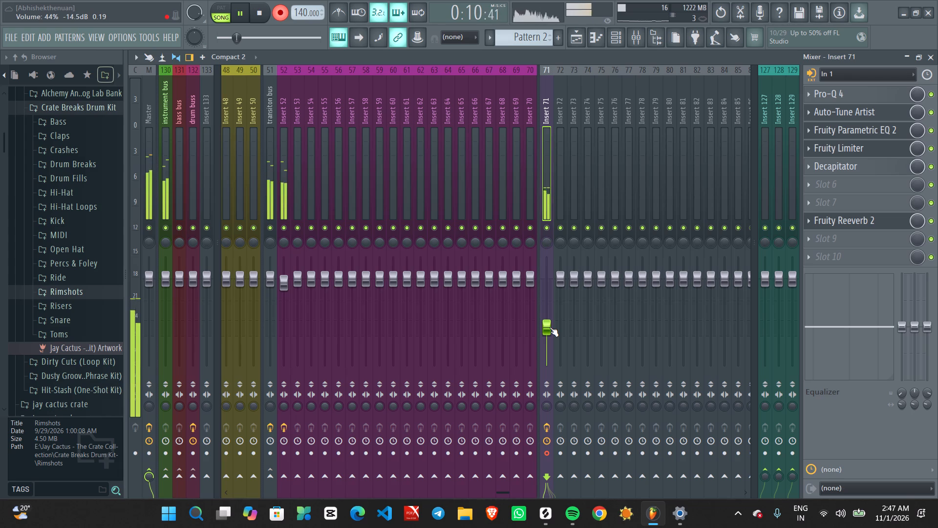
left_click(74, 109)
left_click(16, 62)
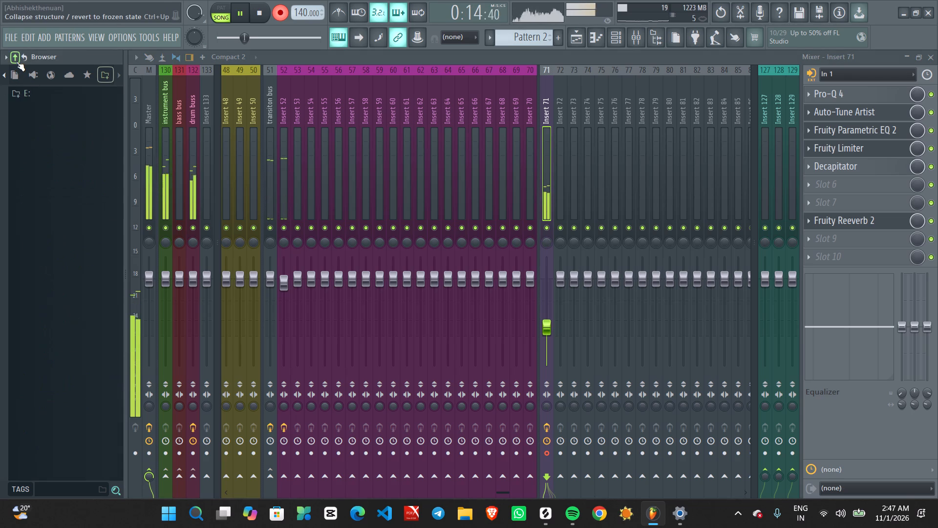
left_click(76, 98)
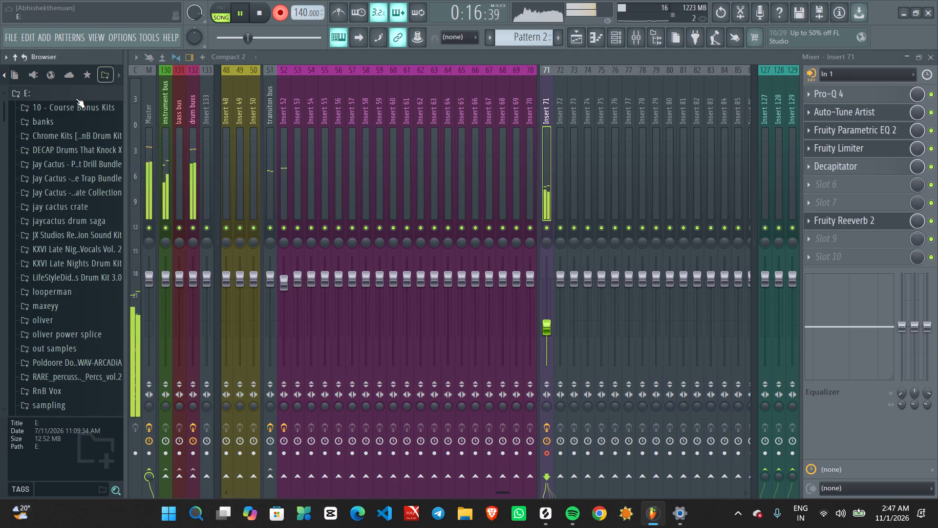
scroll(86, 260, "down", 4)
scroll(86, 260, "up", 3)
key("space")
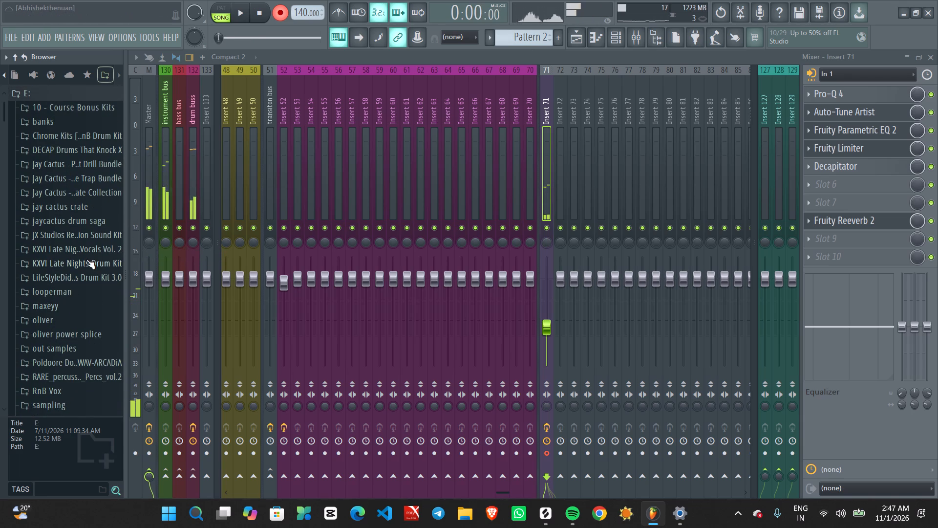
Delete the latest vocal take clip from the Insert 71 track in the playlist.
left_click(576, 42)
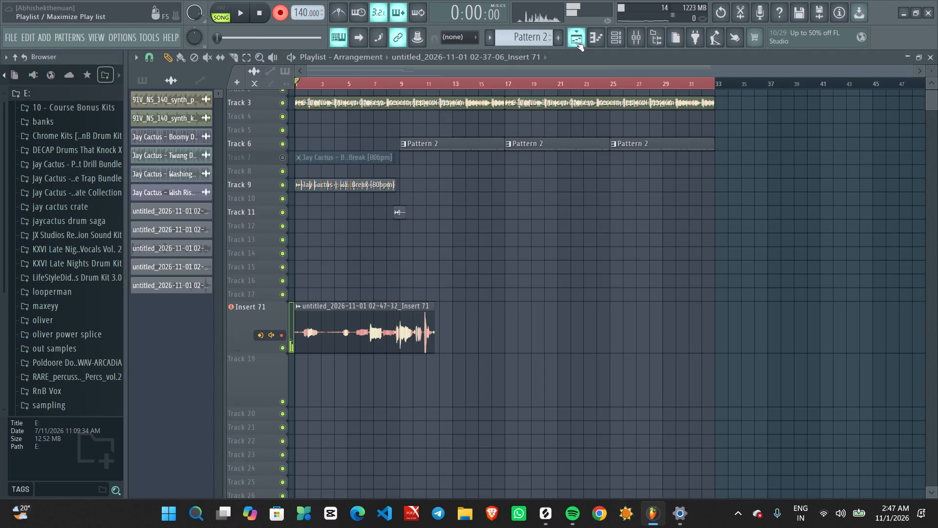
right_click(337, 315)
Record a new vocal take of about 15 bars on Insert 71 from the song start, then disarm recording.
key("space")
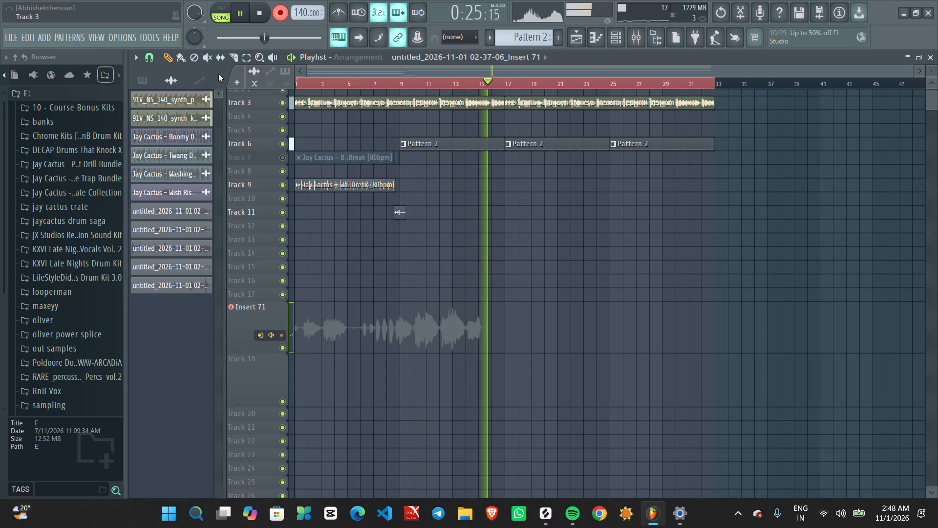
key("space")
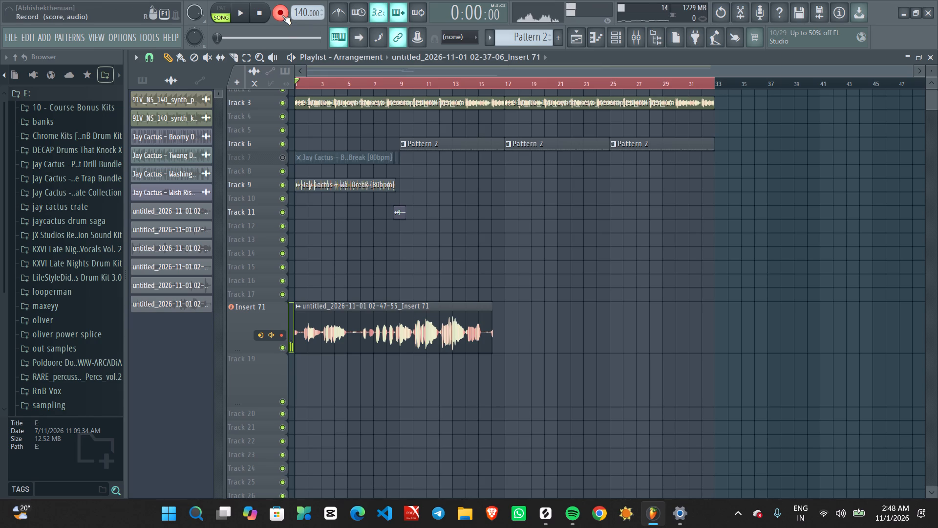
left_click(281, 15)
Play back the new vocal take over the beat, restarting once from the beginning of the song.
key("space")
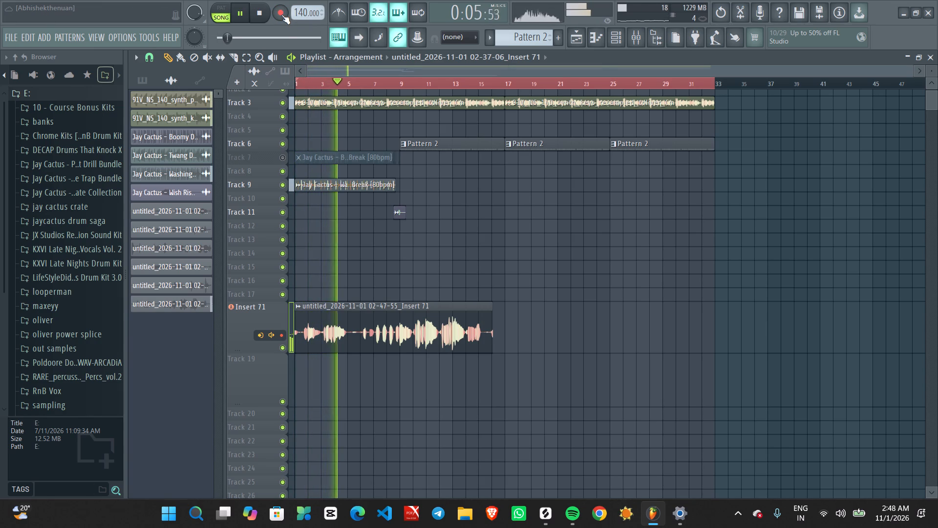
key("space")
key("space")
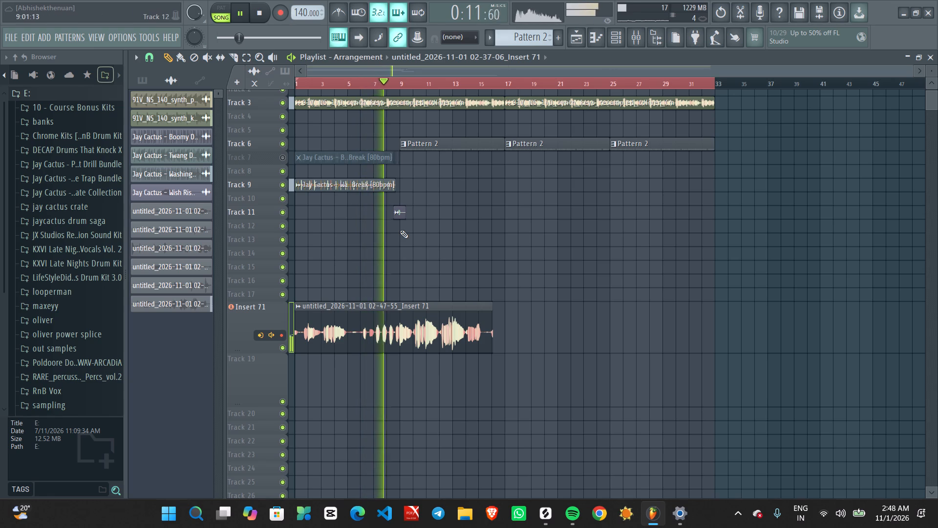
scroll(400, 230, "up", 8)
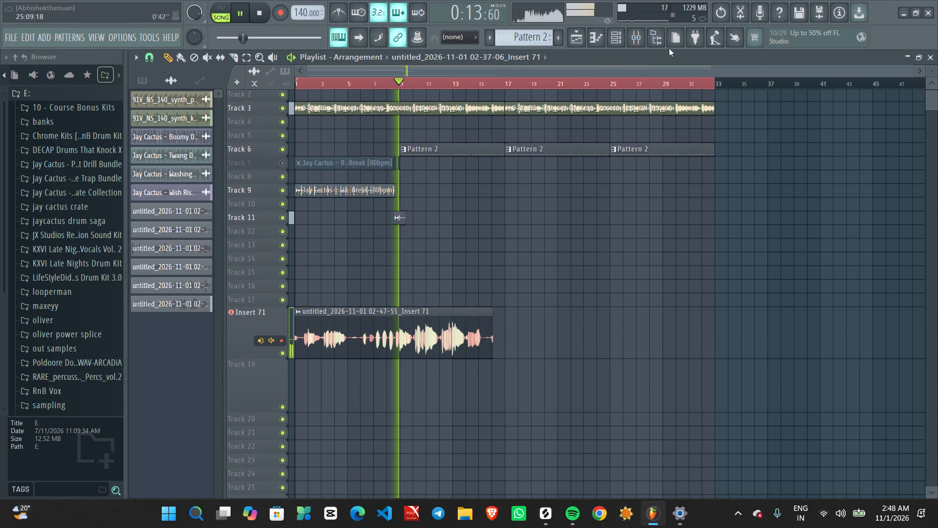
Raise the Insert 71 mixer volume back to 0.0 dB (100%) during playback.
left_click(631, 42)
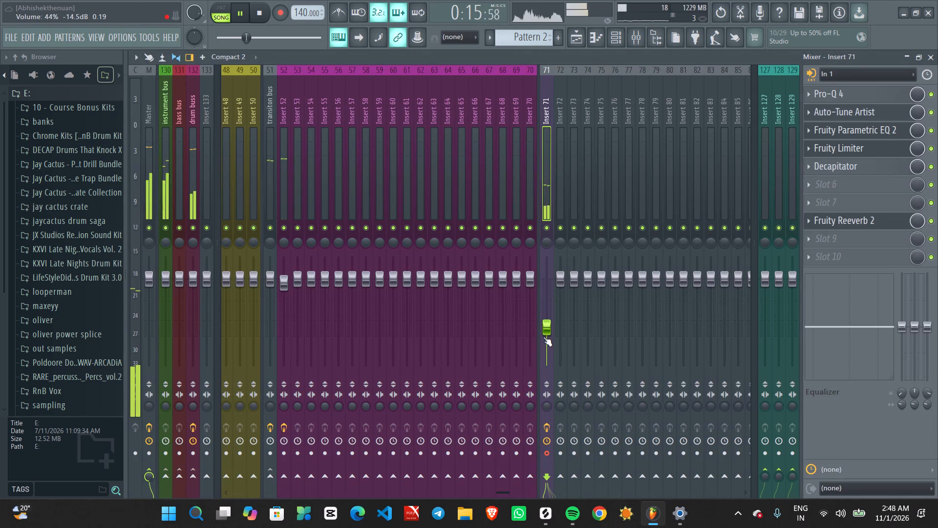
double_click(543, 337, "alt")
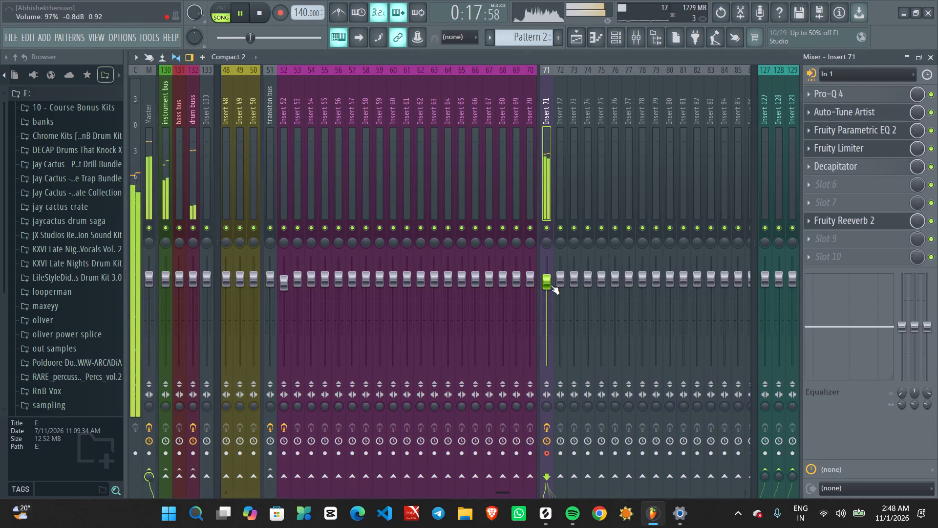
left_click(551, 285, "alt")
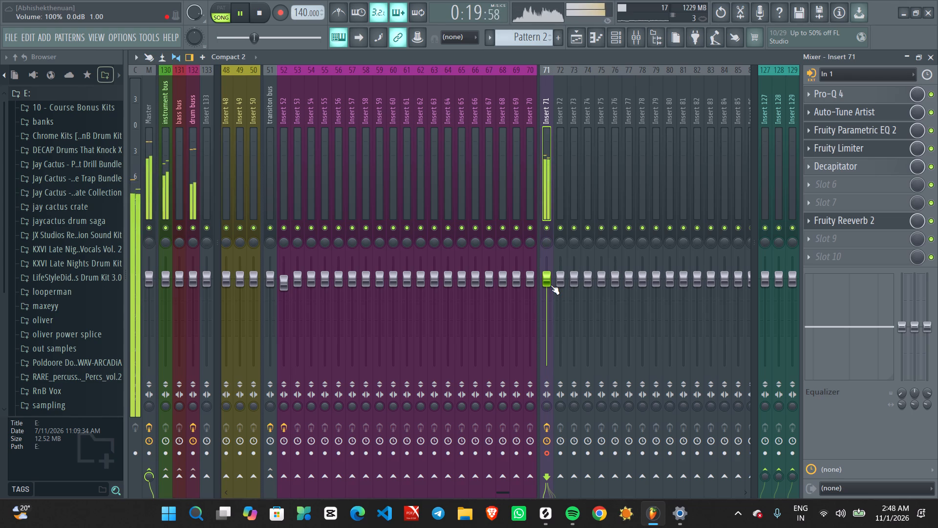
Restart playback from the song start in the playlist and listen through the vocal take over the beat, then stop.
left_click(579, 36)
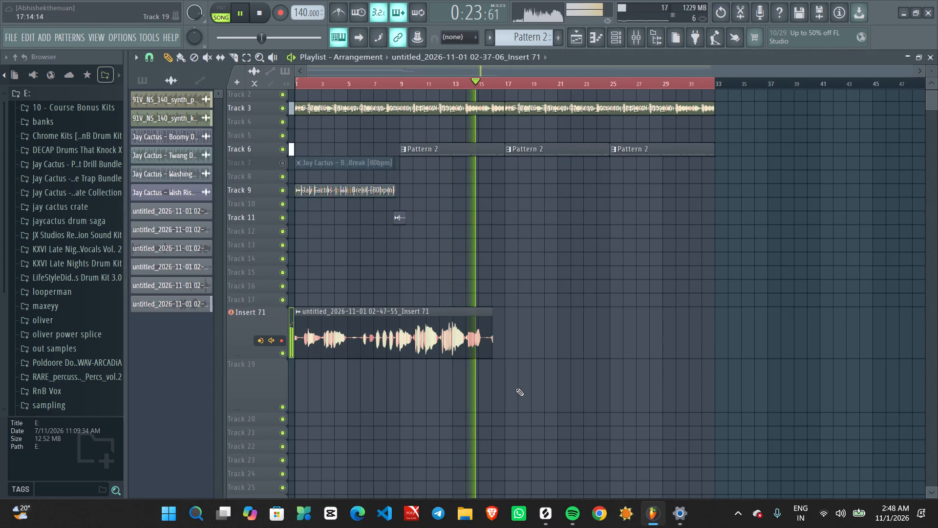
key("space")
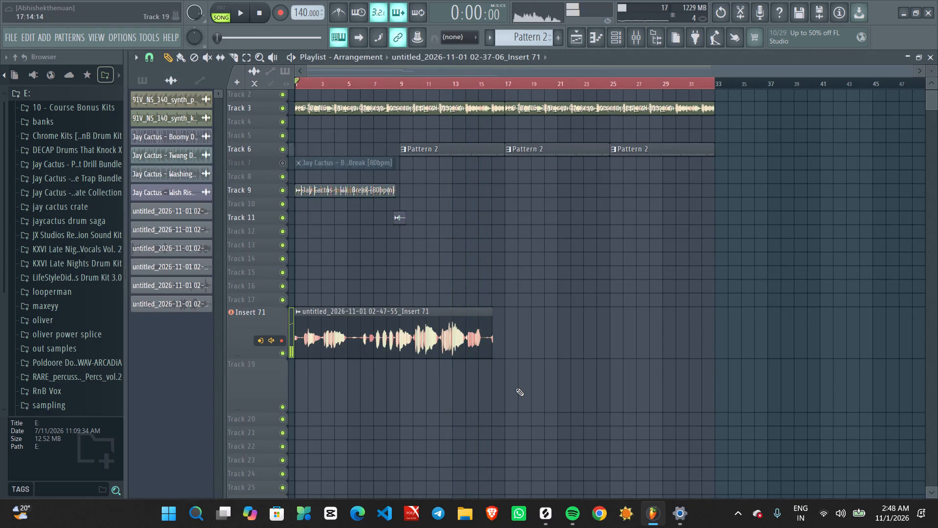
key("space")
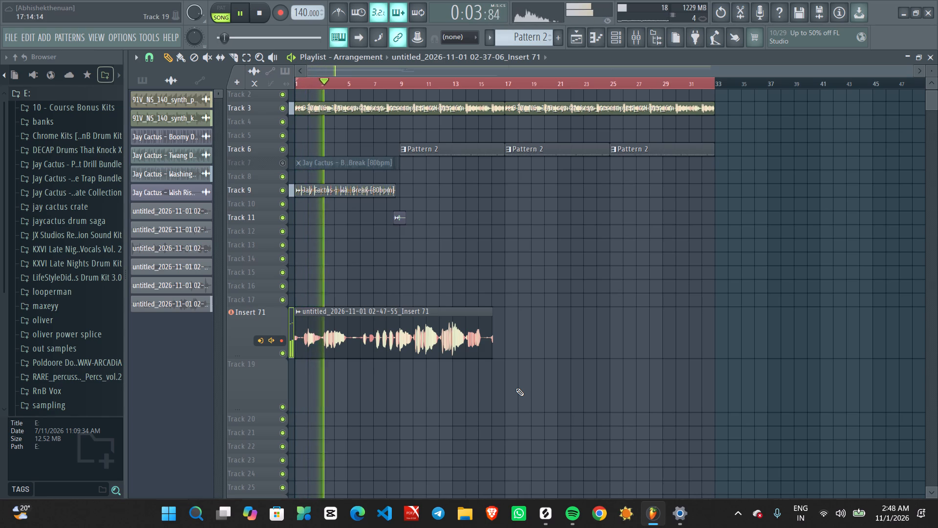
scroll(484, 267, "up", 1)
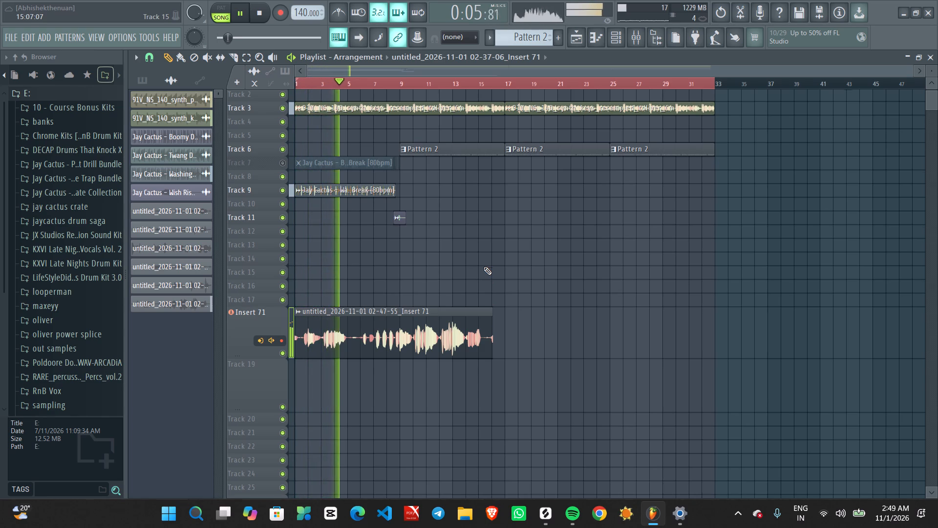
scroll(484, 267, "up", 12)
scroll(456, 272, "right", 1)
scroll(456, 272, "up", 1)
scroll(456, 272, "right", 1)
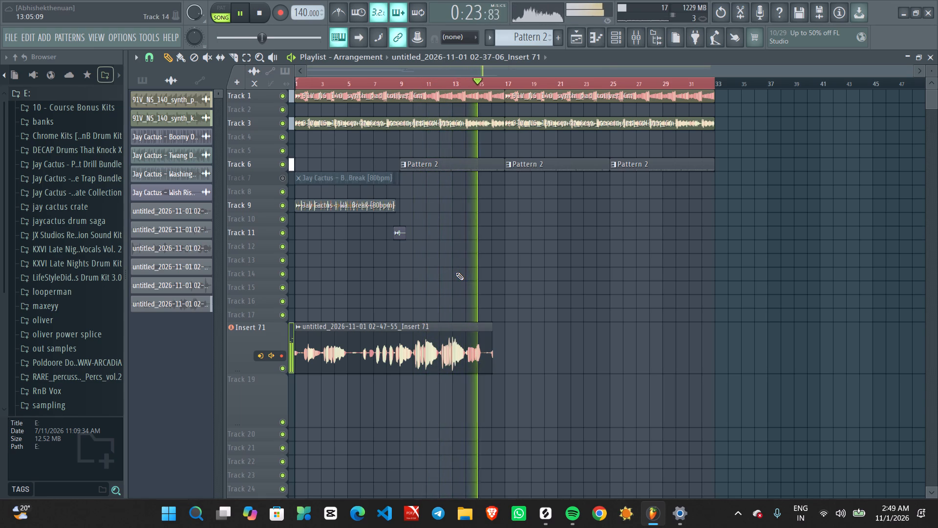
key("space")
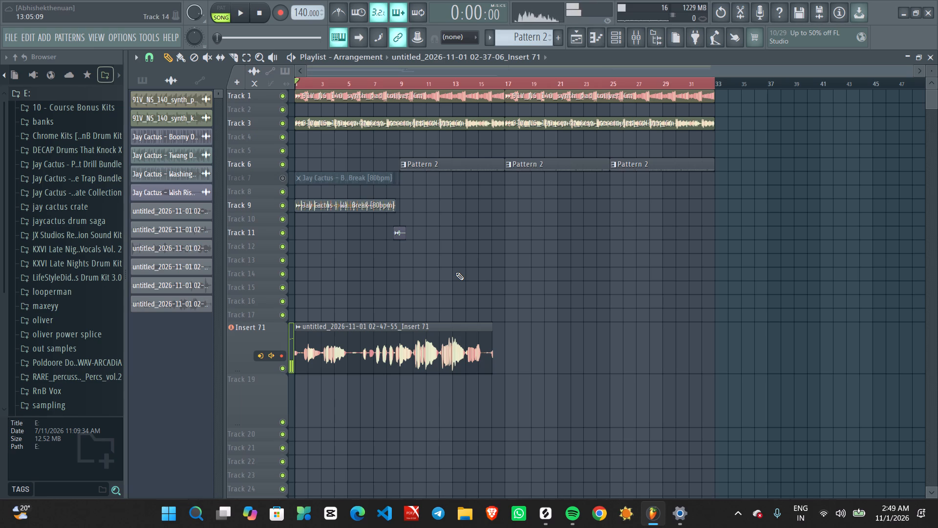
Move the existing vocal take from Insert 71 down to Track 19 and mute that clip.
key("space")
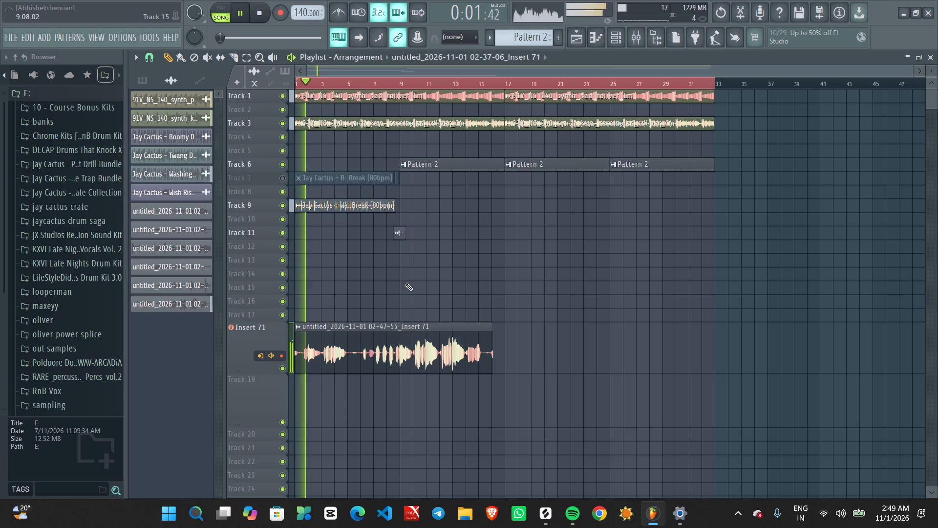
left_click_drag(387, 314, 410, 362, "ctrl")
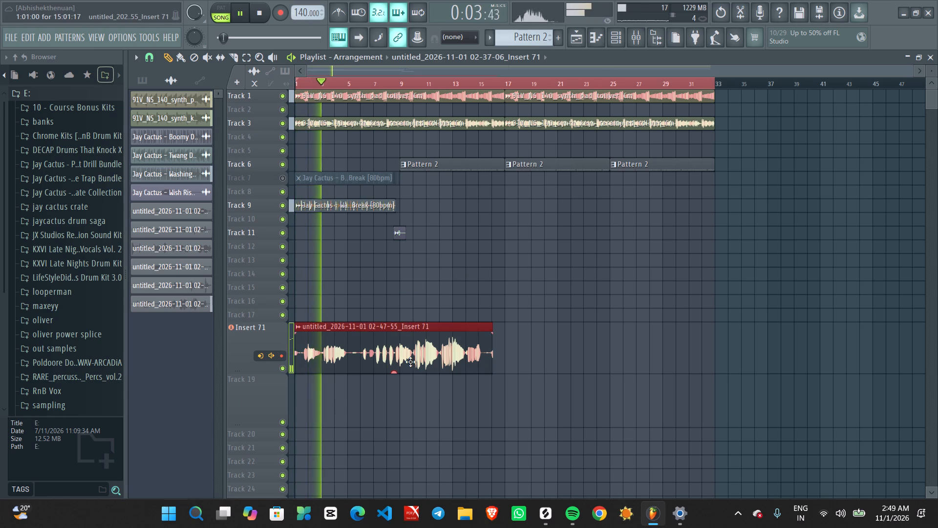
key("shift+Down")
key("space")
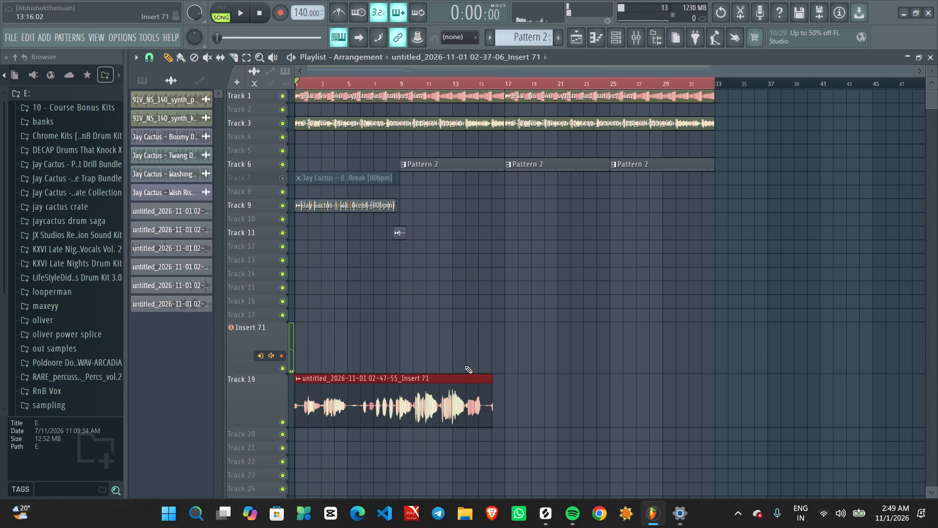
middle_click(408, 264)
right_click(409, 264)
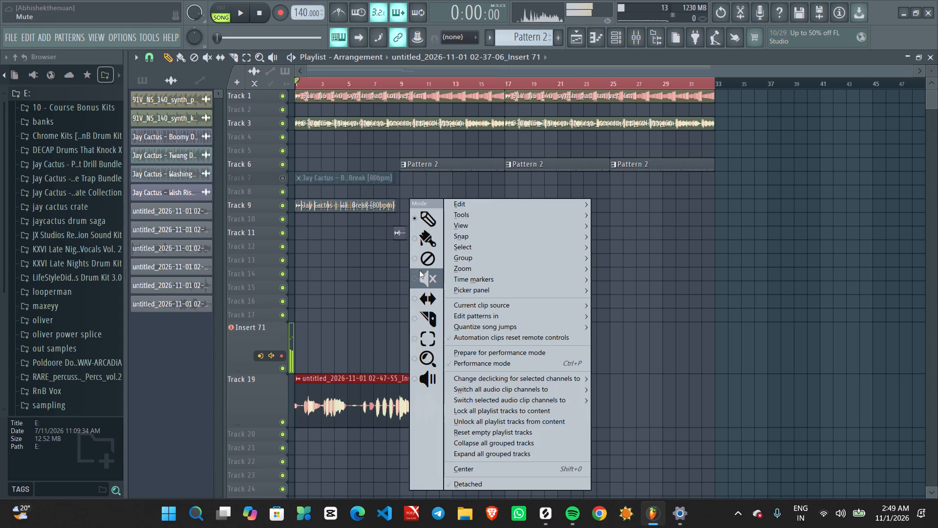
left_click(426, 275)
left_click(397, 401)
Arm recording, record a short vocal attempt of about three bars on Insert 71, and delete the resulting clip.
left_click(276, 12)
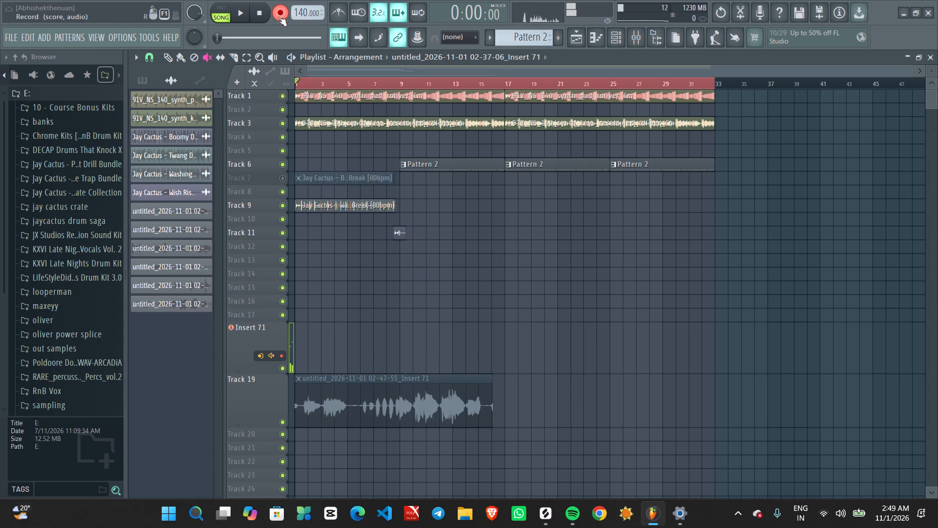
key("space")
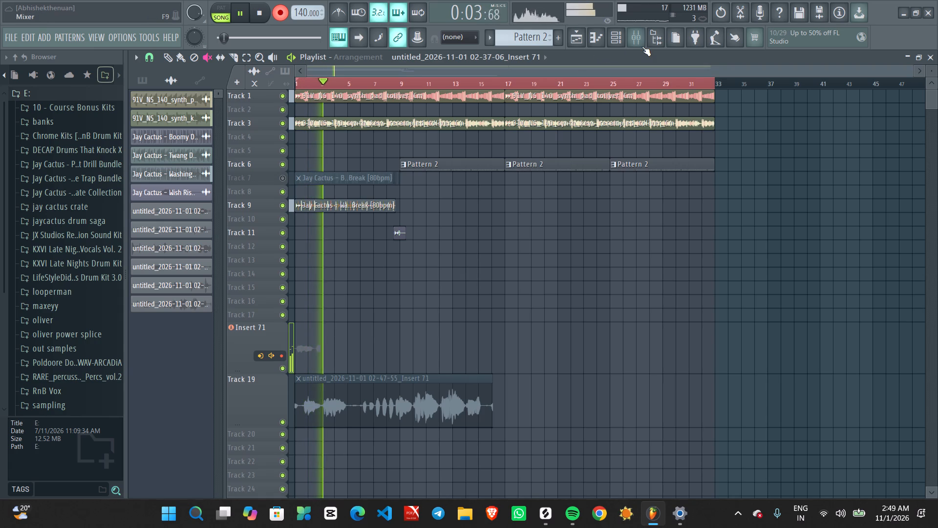
key("space")
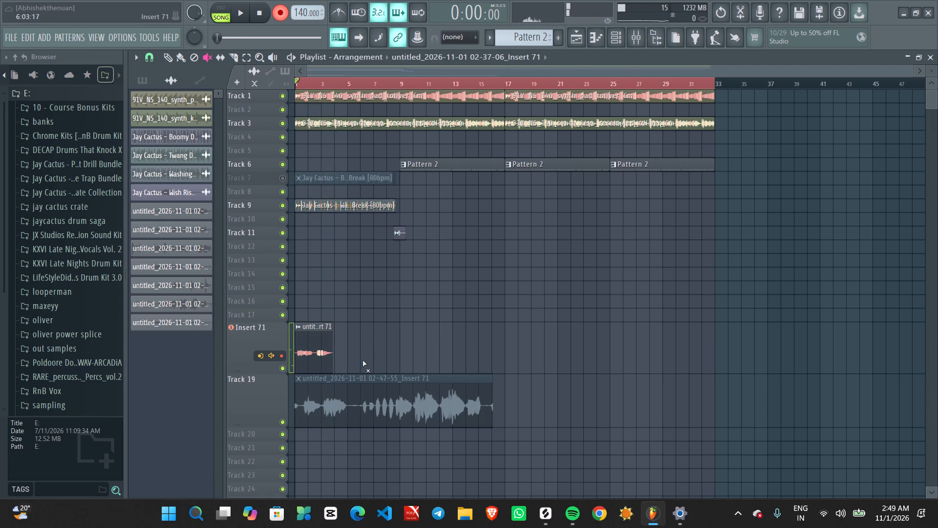
right_click(317, 355)
Turn off input monitoring for Insert 71 in the mixer.
left_click(634, 39)
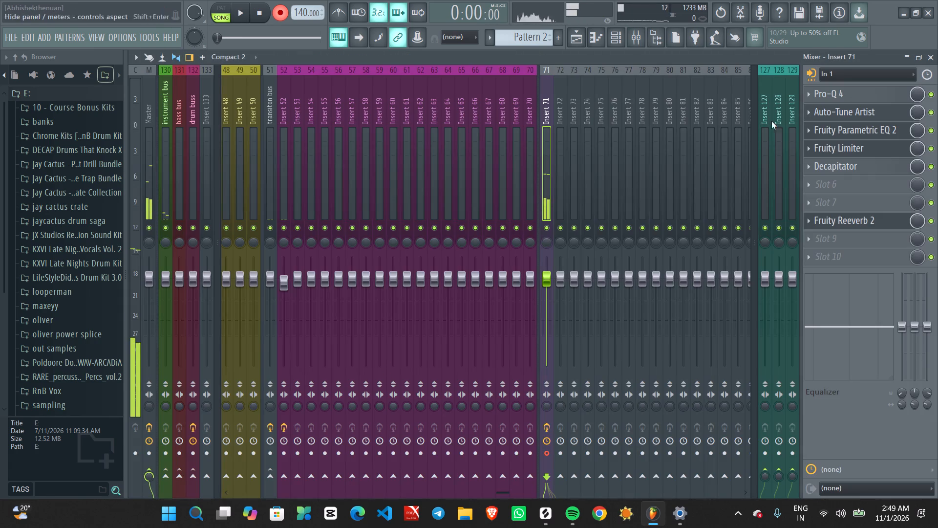
left_click(809, 82)
left_click(823, 176)
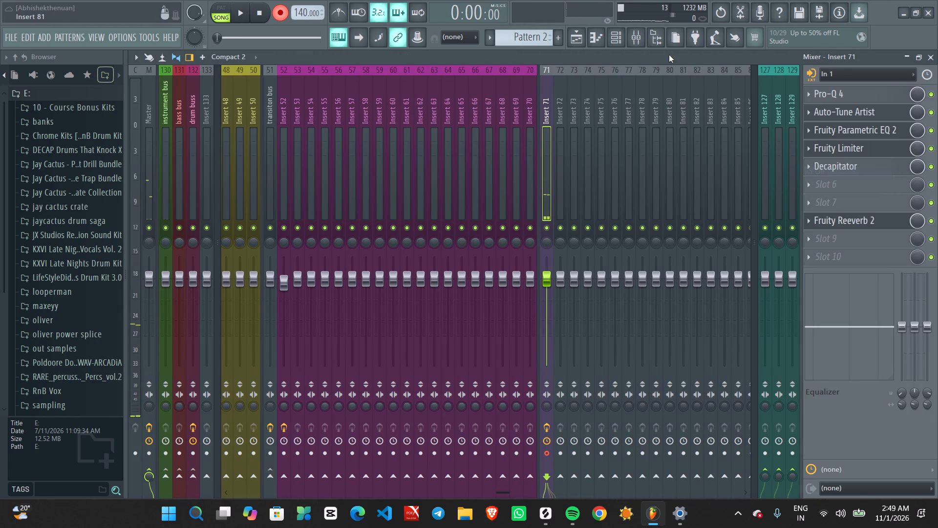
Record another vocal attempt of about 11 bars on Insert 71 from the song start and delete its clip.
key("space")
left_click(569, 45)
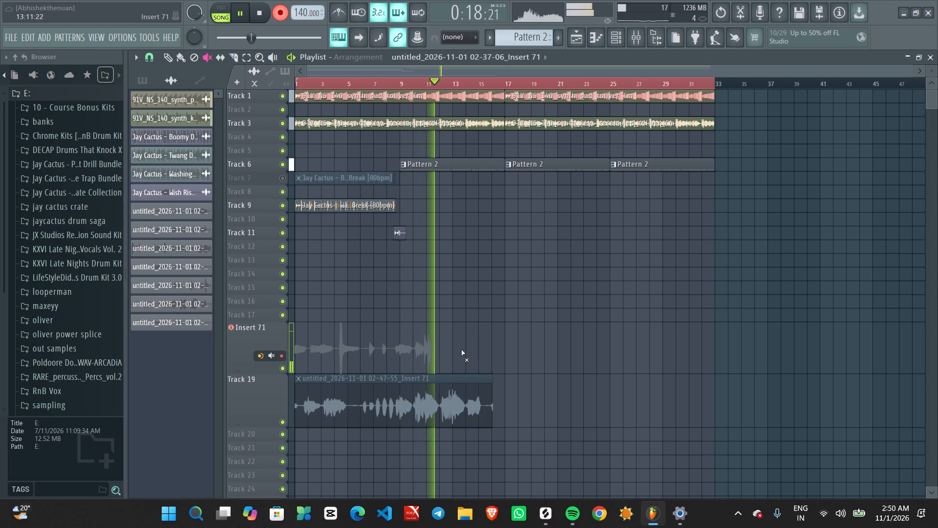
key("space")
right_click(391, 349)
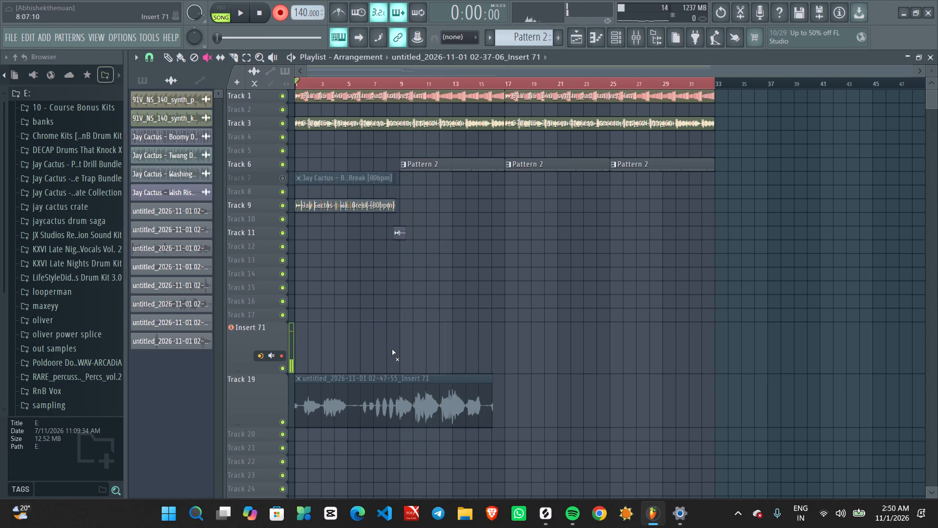
Record a new vocal take of about 16 bars on Insert 71 from the song start, then disarm recording.
key("space")
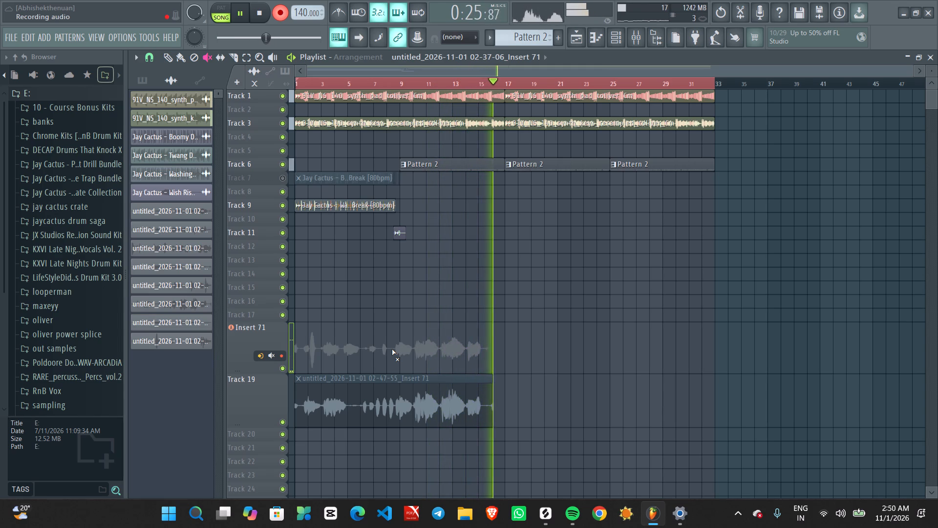
key("space")
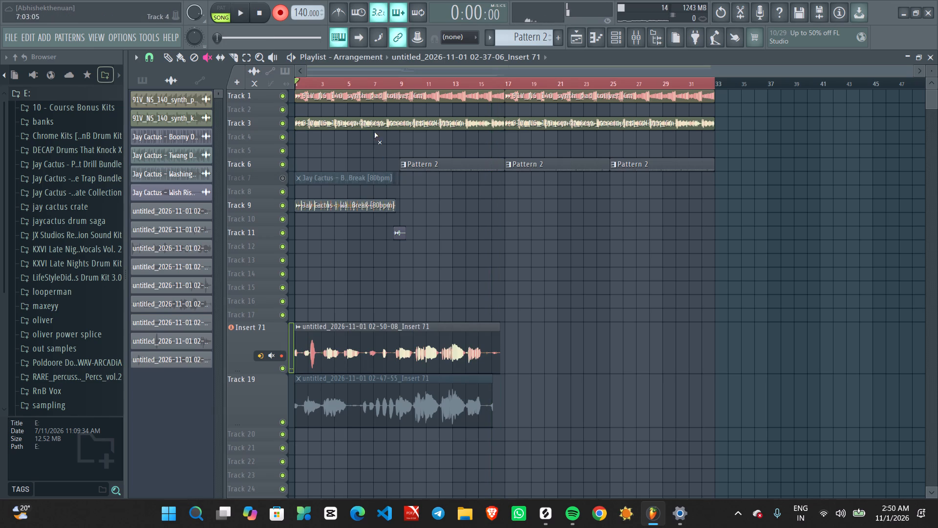
left_click(275, 6)
Play back the new Insert 71 take over the beat, switching the playlist to the Draw tool, then stop.
key("space")
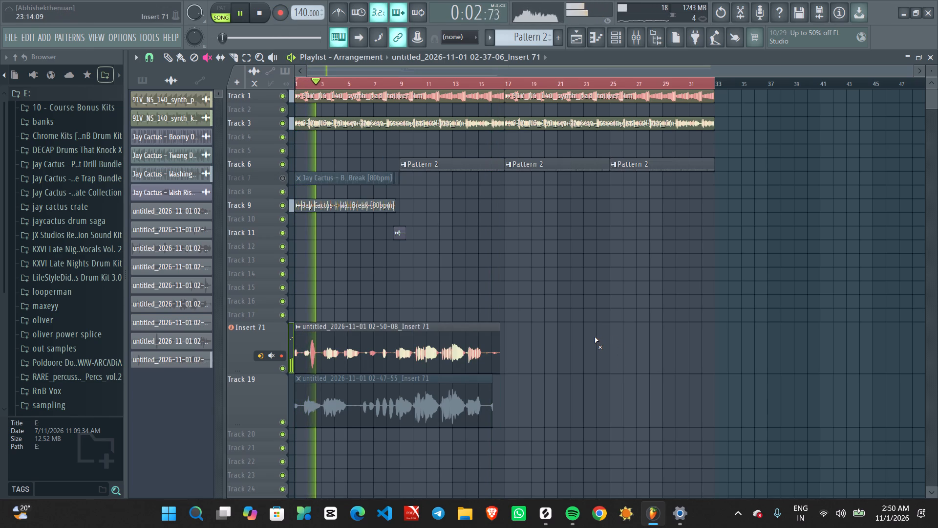
scroll(553, 266, "up", 1)
middle_click_drag(551, 239, 577, 218)
right_click_drag(551, 239, 577, 218)
scroll(551, 239, "down", 1)
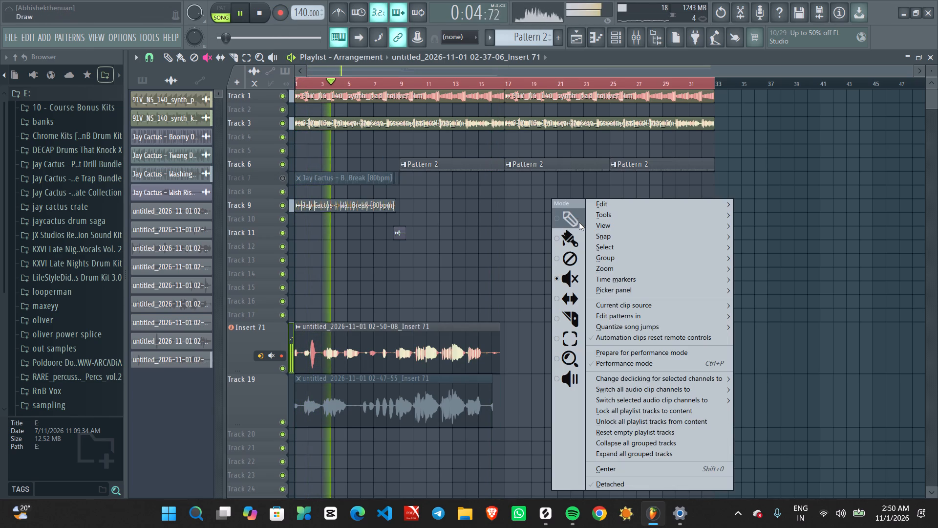
left_click(561, 213)
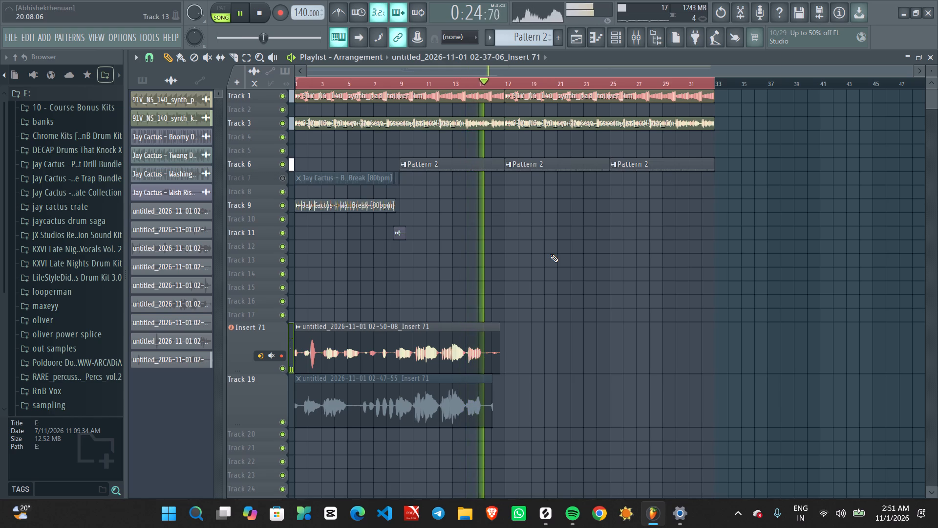
key("space")
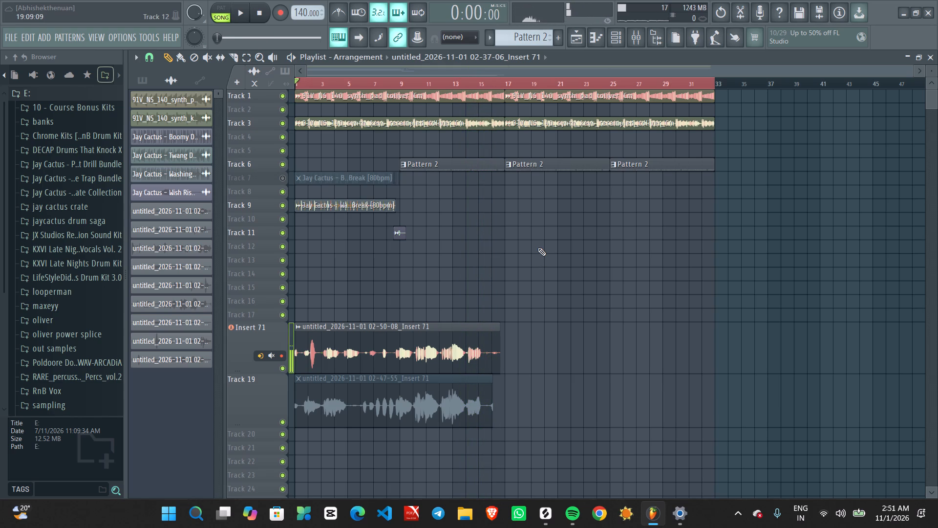
Trim both ends of the new Insert 71 take during playback so it starts at 8:07:00 and lasts 6:15:08.
key("space")
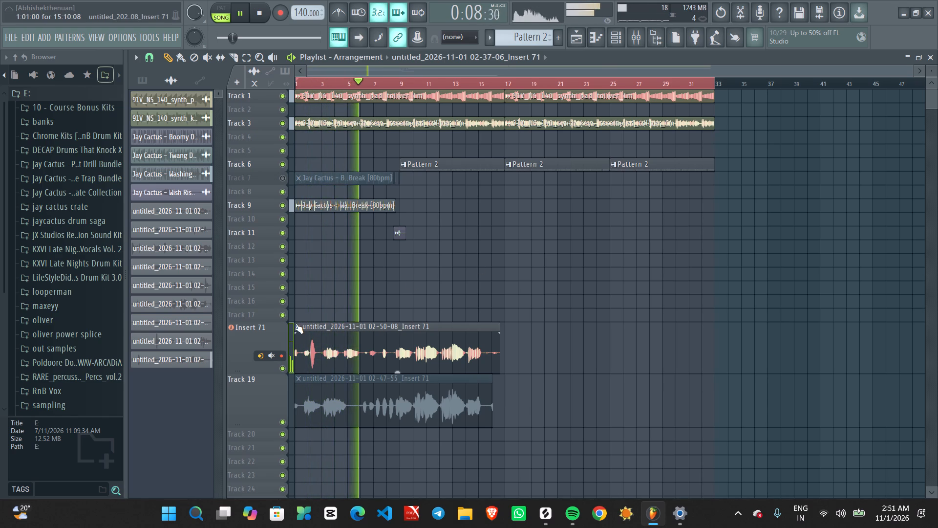
left_click_drag(295, 325, 392, 313)
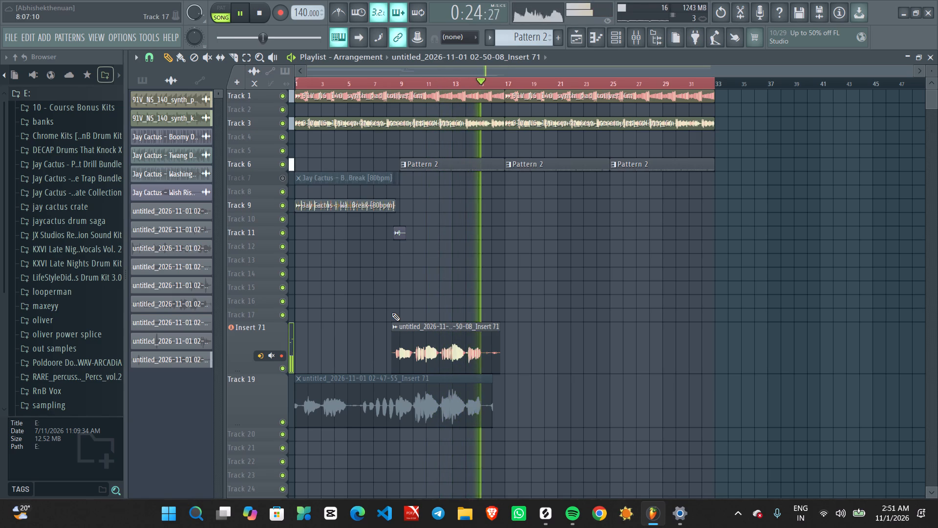
key("space")
key("space")
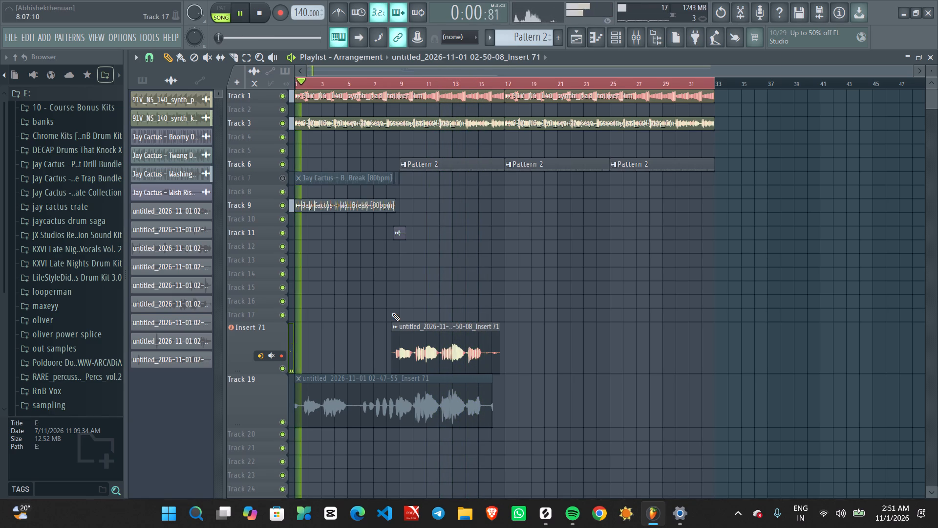
scroll(505, 355, "up", 3, "ctrl")
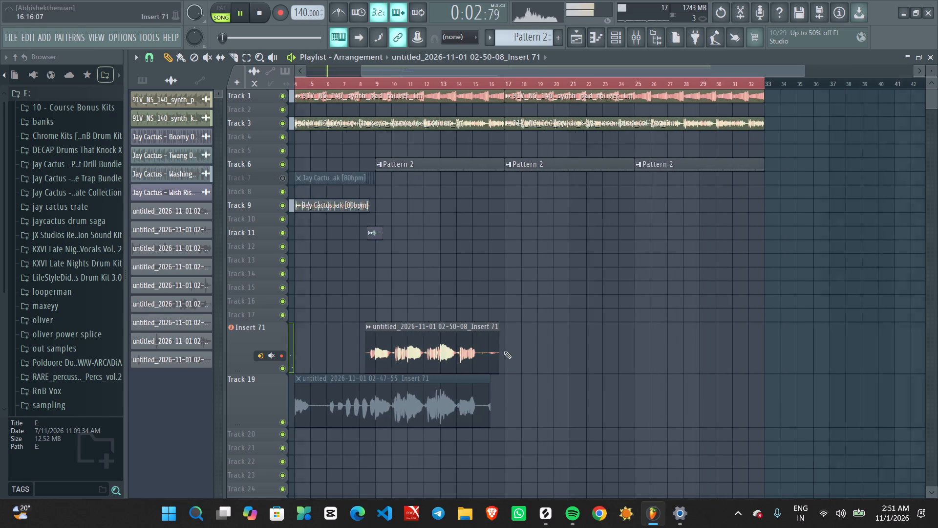
scroll(504, 351, "up", 2, "ctrl")
left_click_drag(492, 330, 454, 334)
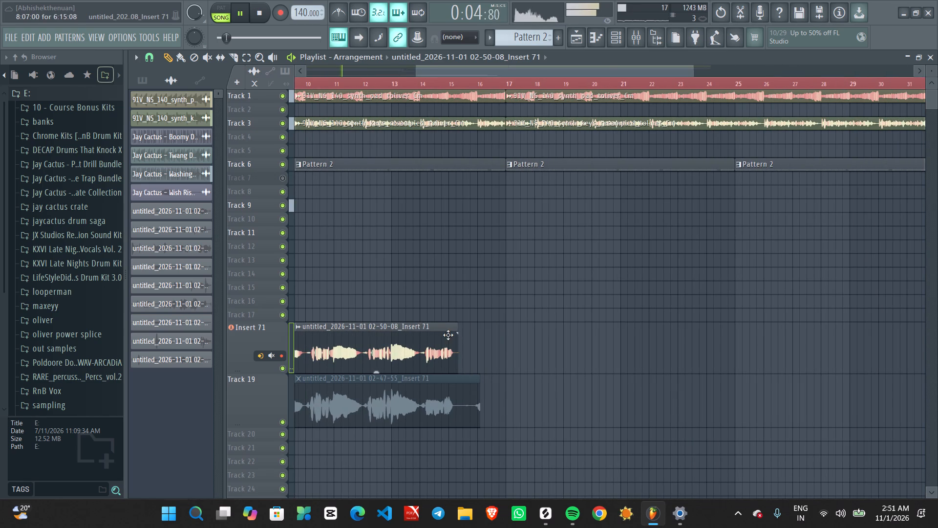
Duplicate the trimmed vocal clip further along Insert 71, with the copy starting at 16:09:00.
scroll(437, 330, "down", 5, "ctrl")
left_click_drag(409, 353, 516, 349, "shift")
Nudge the duplicated vocal clip slightly earlier on Insert 71 so it starts at 16:06:23, before the bar 17 pattern.
scroll(449, 378, "up", 2, "ctrl")
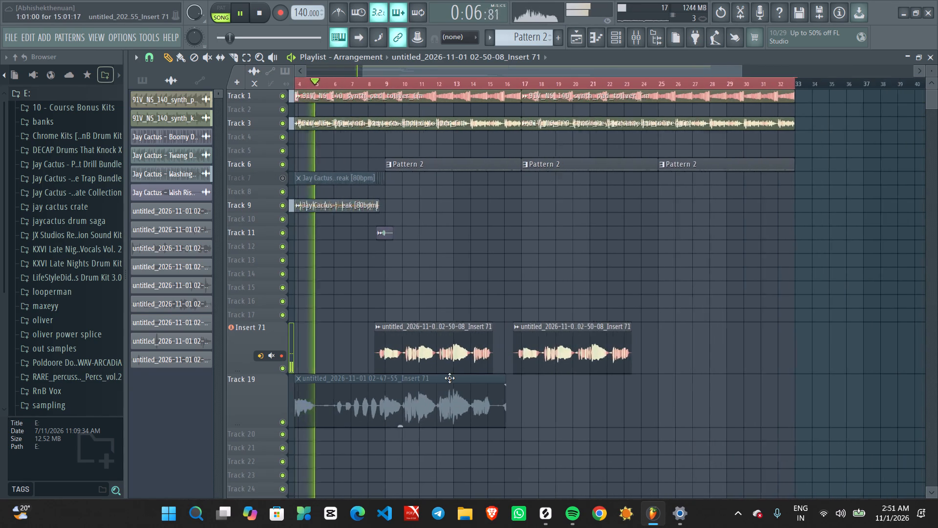
scroll(449, 378, "up", 5, "ctrl")
middle_click_drag(498, 358, 542, 354)
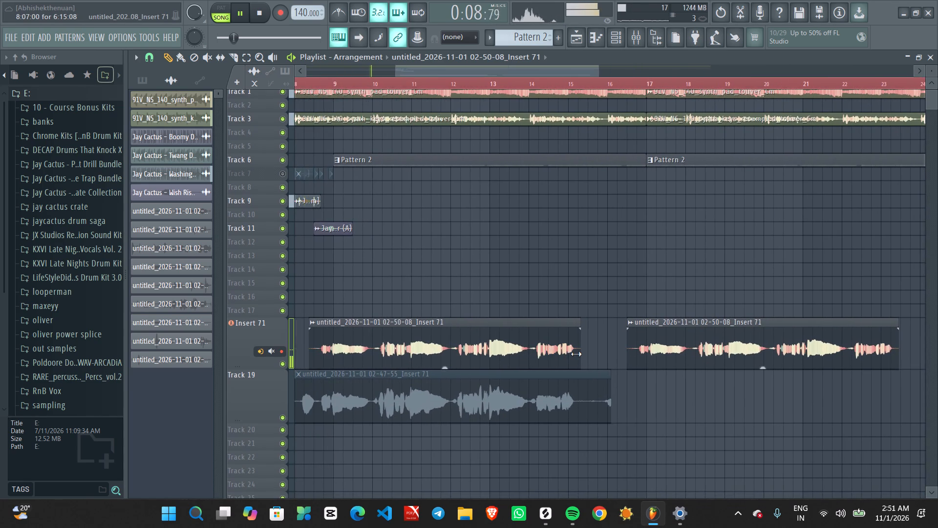
scroll(563, 355, "up", 1, "ctrl")
middle_click_drag(547, 355, 666, 347)
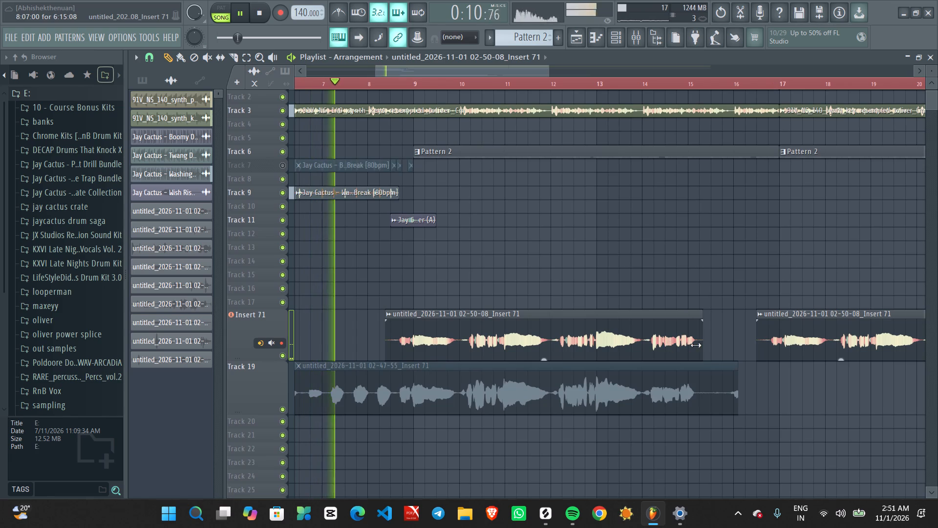
scroll(725, 353, "up", 2, "ctrl")
scroll(685, 356, "up", 1, "ctrl")
middle_click_drag(705, 356, 788, 352)
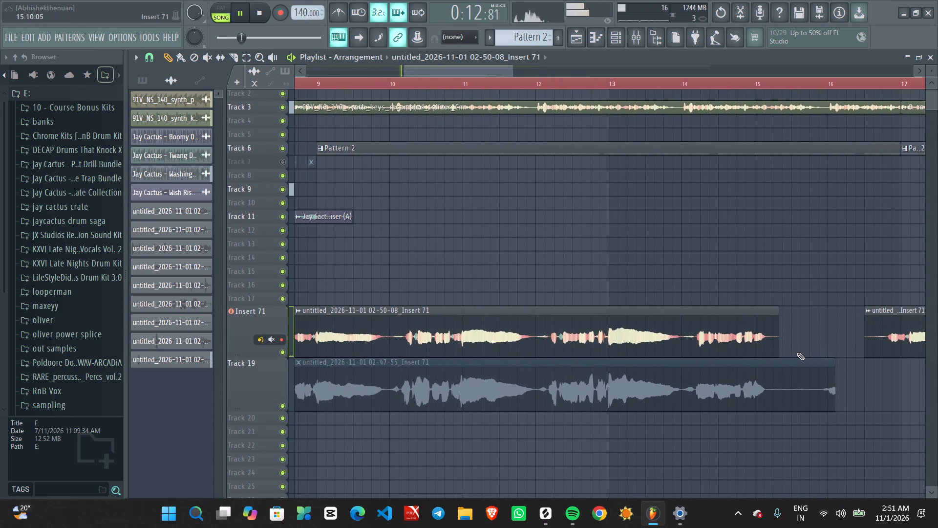
middle_click_drag(856, 355, 681, 357)
scroll(757, 357, "up", 4, "ctrl")
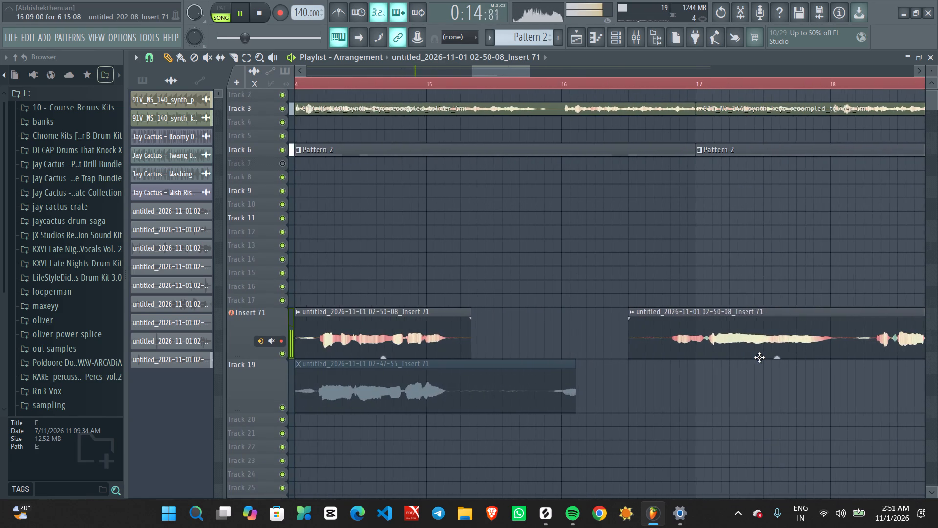
left_click_drag(755, 347, 737, 347, "alt")
scroll(716, 356, "up", 8, "ctrl")
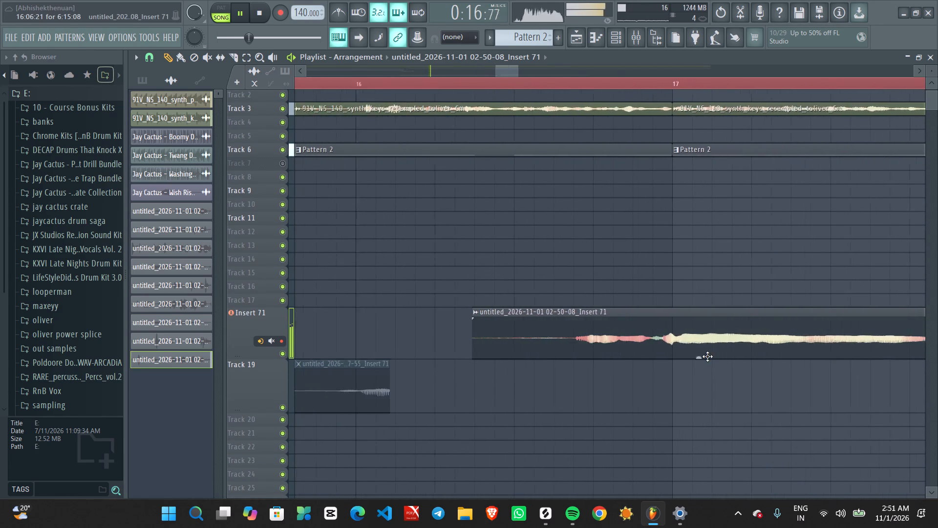
scroll(707, 356, "up", 2, "ctrl")
left_click(698, 347, "alt")
Listen through the two vocal clips on Insert 71 over the beat, then stop playback.
scroll(633, 352, "down", 12, "ctrl")
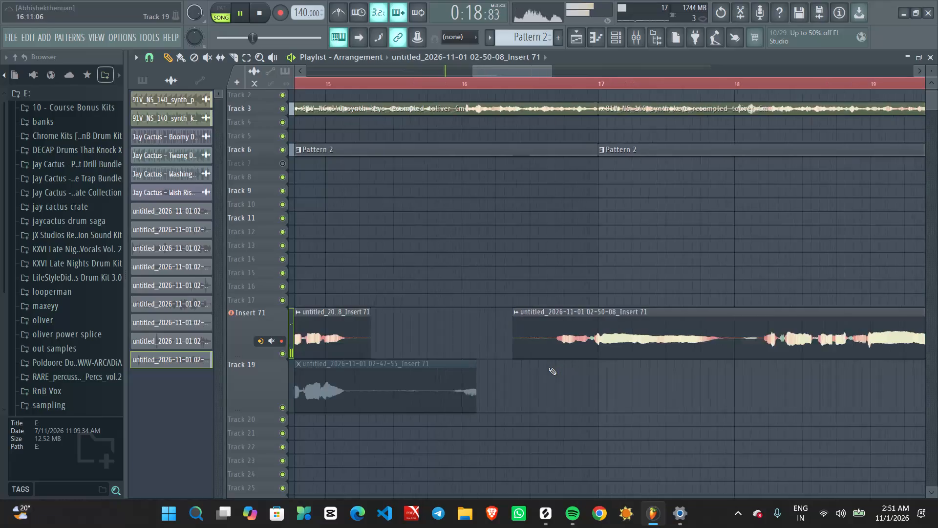
scroll(549, 367, "down", 10, "ctrl")
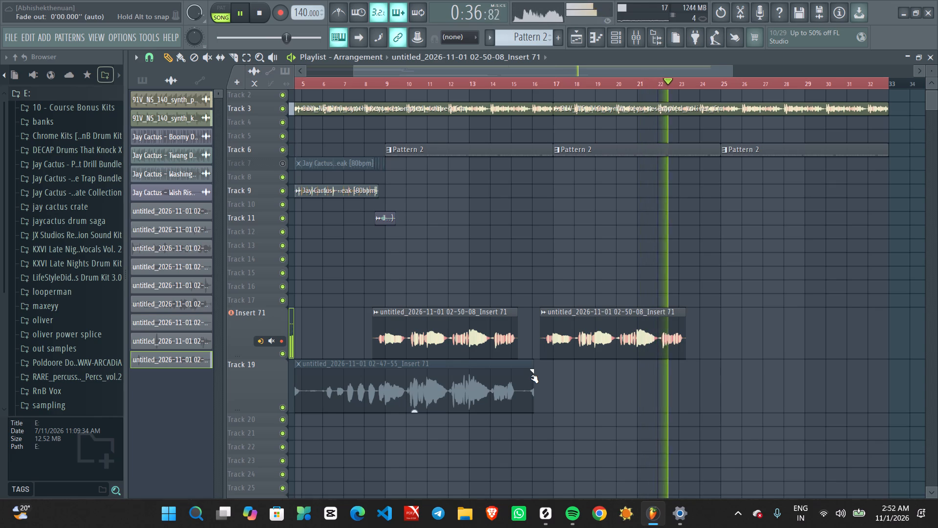
scroll(540, 324, "up", 20)
scroll(540, 324, "up", 20)
scroll(540, 324, "up", 10)
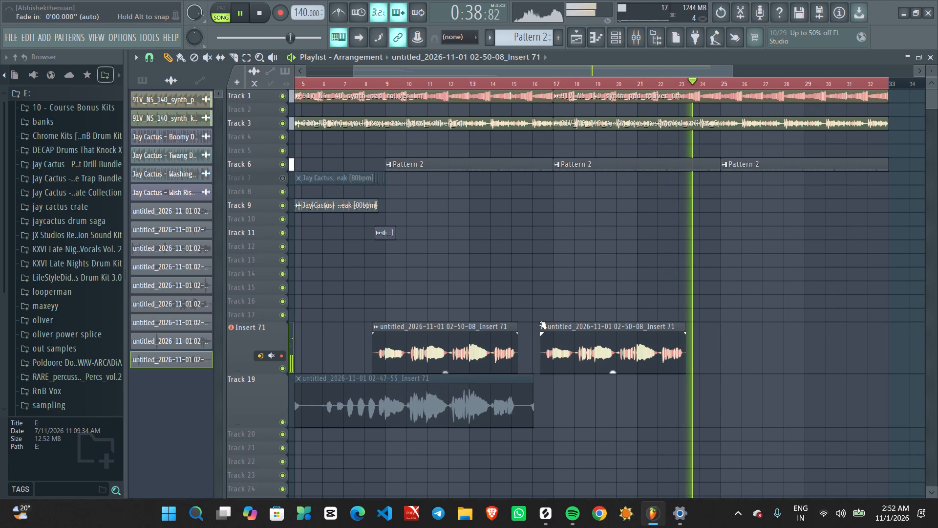
key("space")
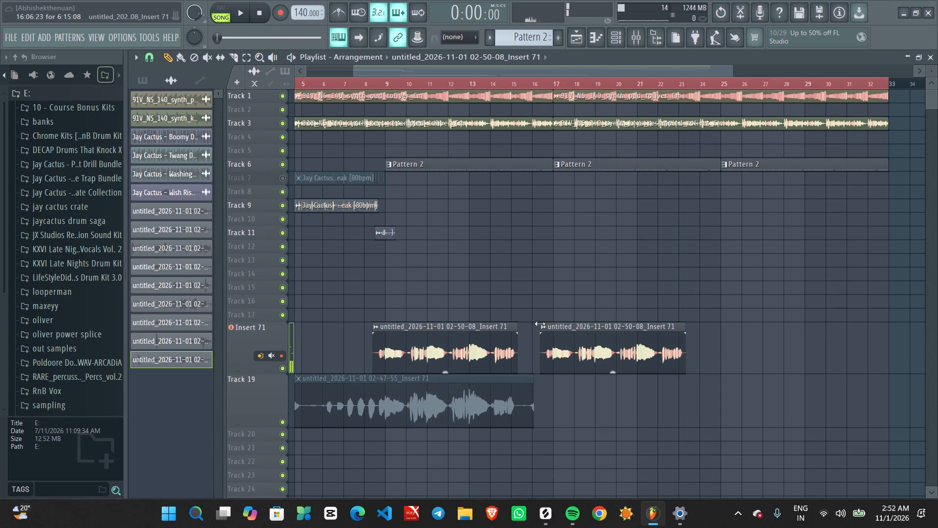
Play the song from bar 9, open Auto-Tune Artist on Insert 71, set its retune speed to 1, then stop playback.
key("space")
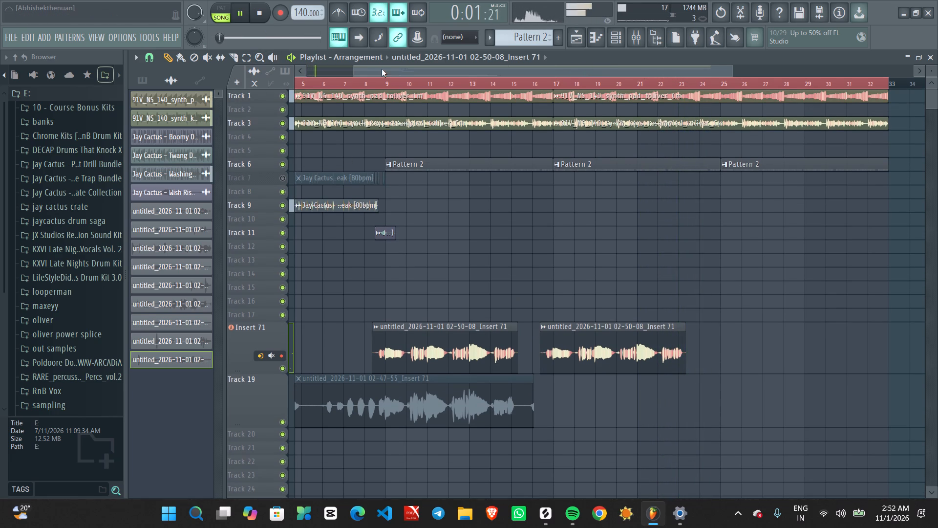
left_click(384, 82)
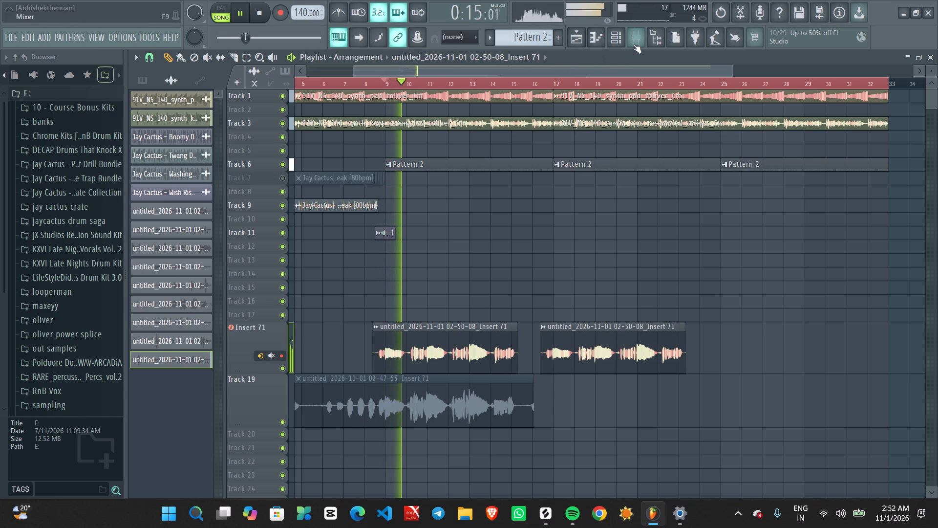
left_click(633, 44)
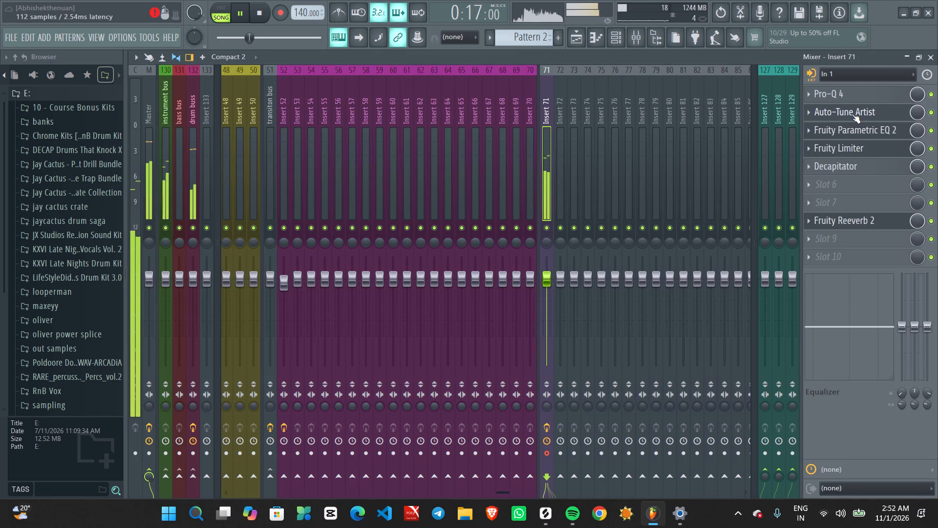
left_click(852, 114)
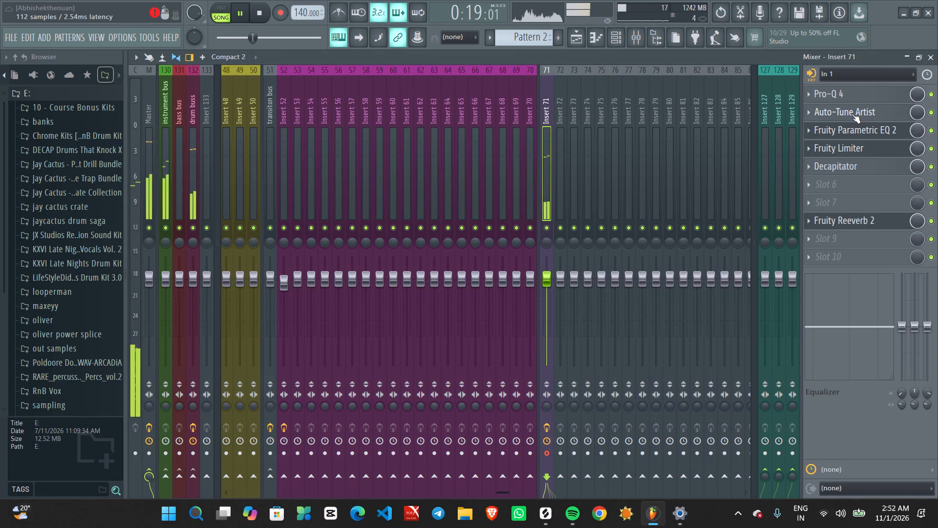
left_click(852, 114)
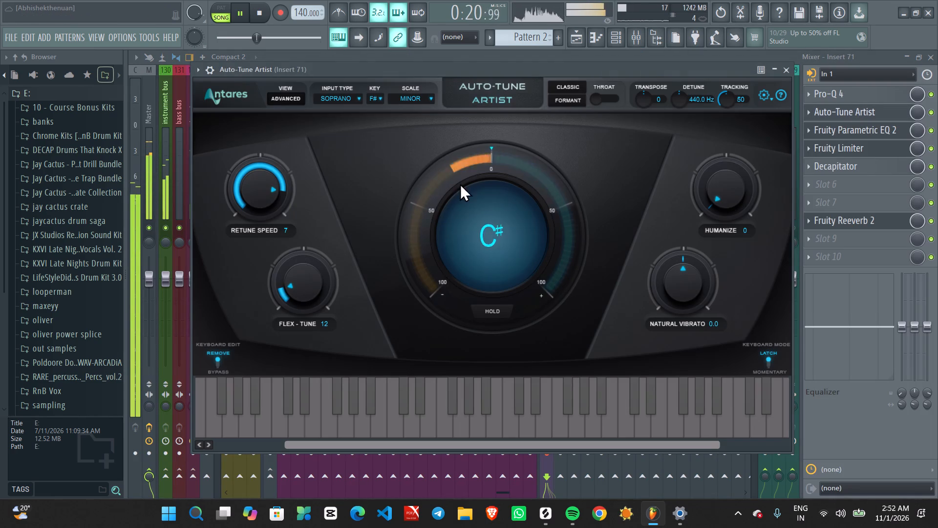
left_click_drag(272, 181, 274, 130)
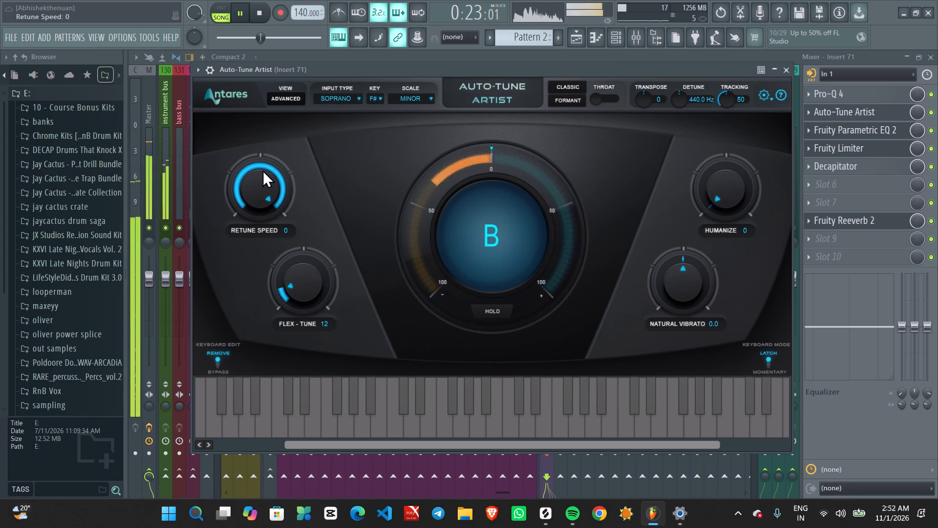
left_click_drag(259, 179, 260, 185)
key("space")
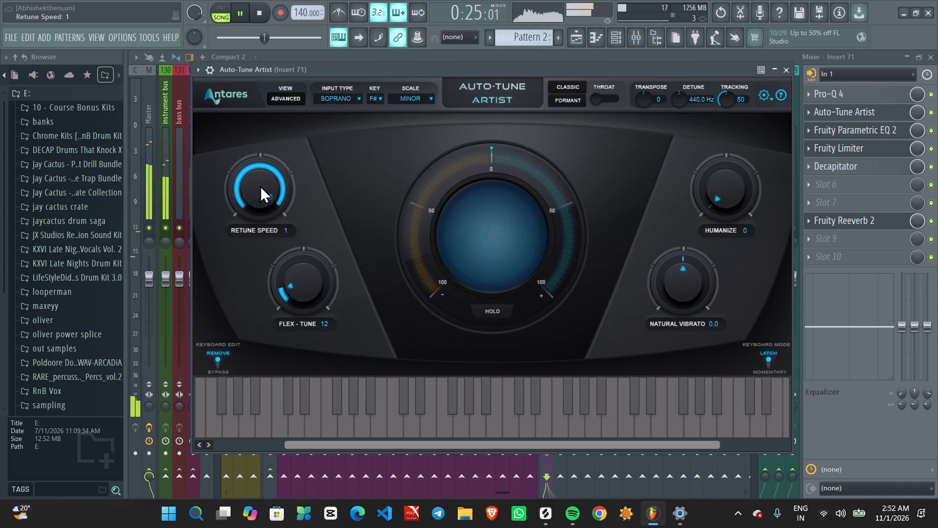
left_click(477, 70)
key("space")
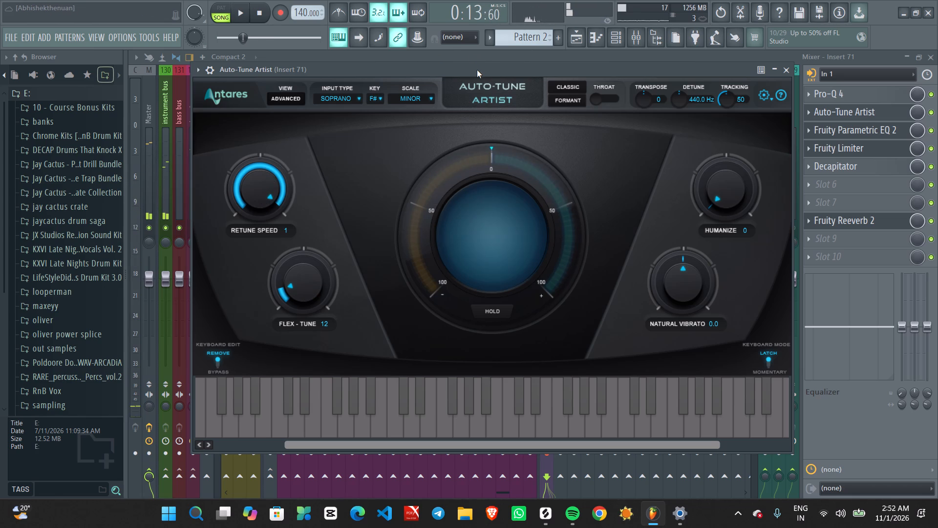
Restart playback and set Auto-Tune Artist's retune speed to 6 and flex-tune to 17.
key("space")
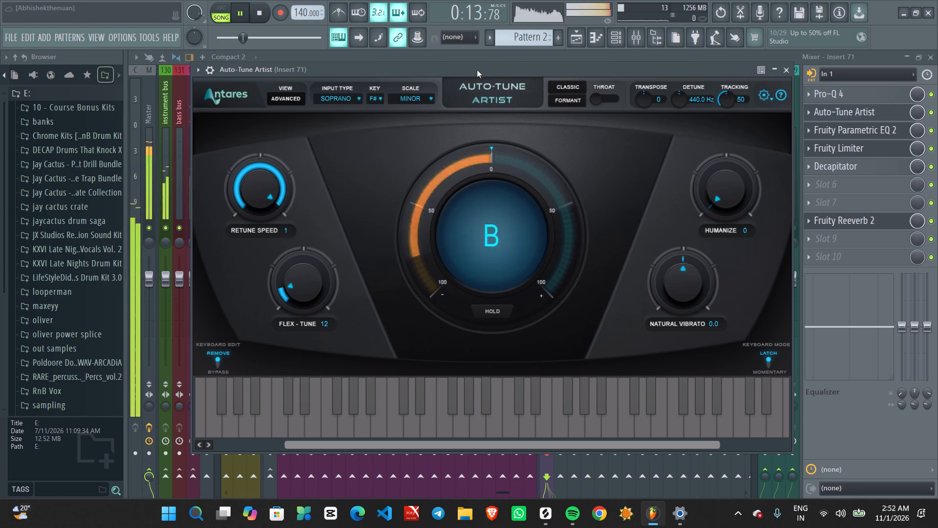
left_click(262, 190)
left_click_drag(262, 190, 265, 207)
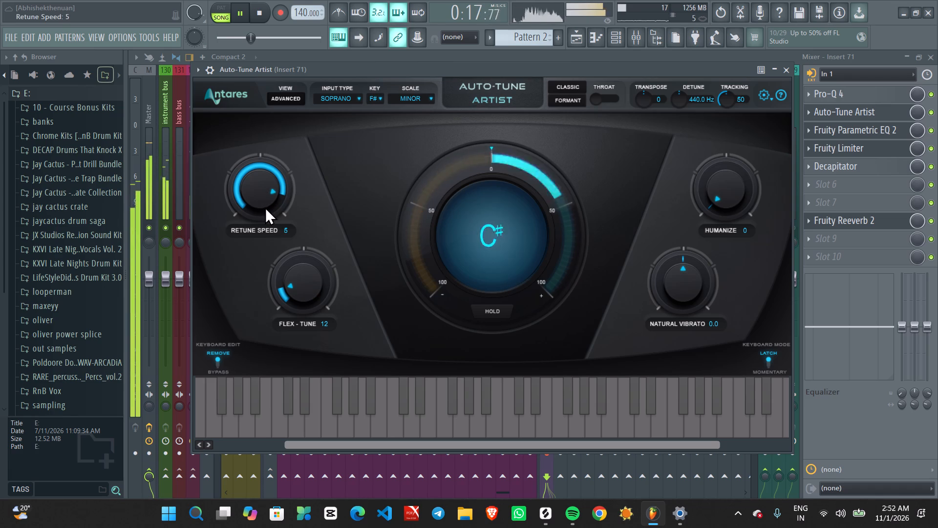
left_click_drag(265, 207, 265, 207)
left_click_drag(312, 286, 308, 279)
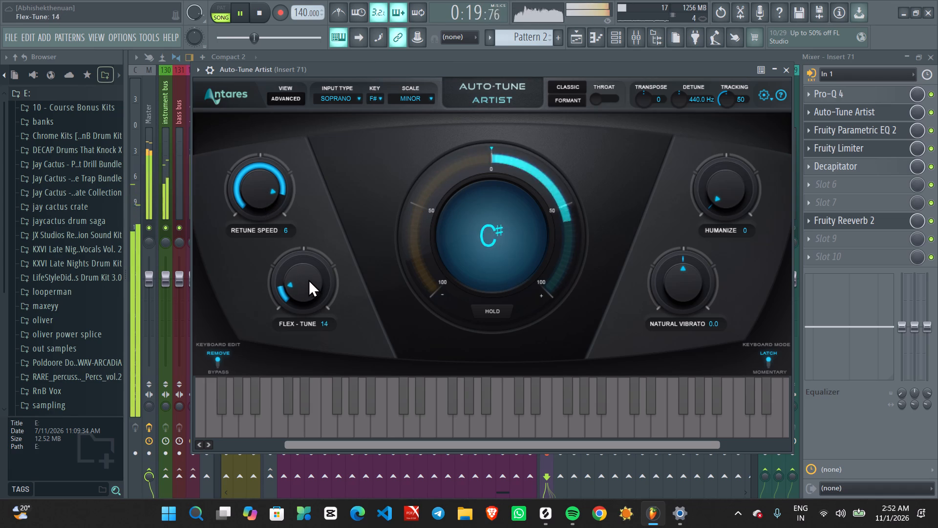
left_click_drag(308, 279, 306, 272)
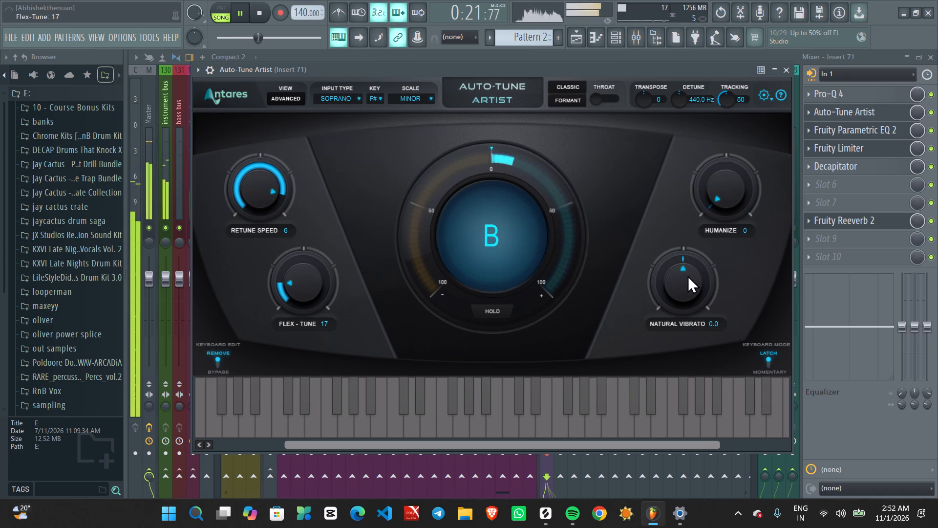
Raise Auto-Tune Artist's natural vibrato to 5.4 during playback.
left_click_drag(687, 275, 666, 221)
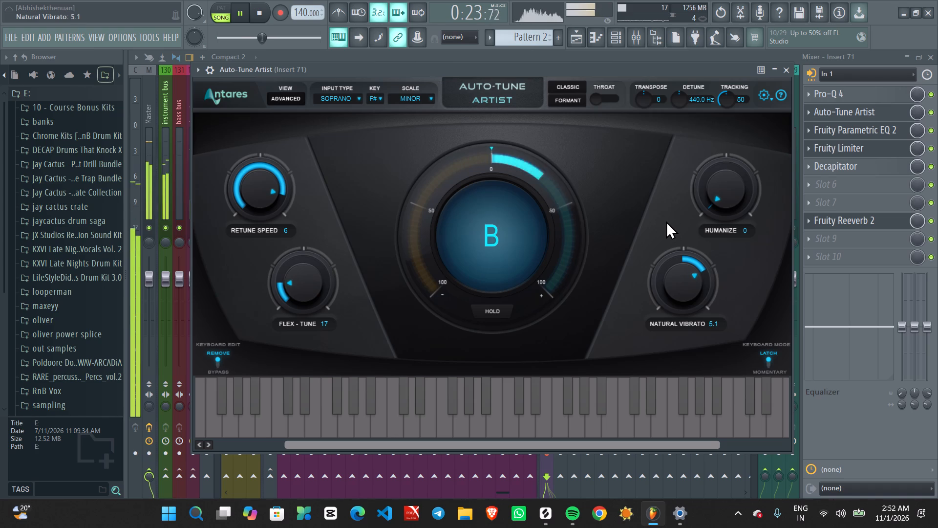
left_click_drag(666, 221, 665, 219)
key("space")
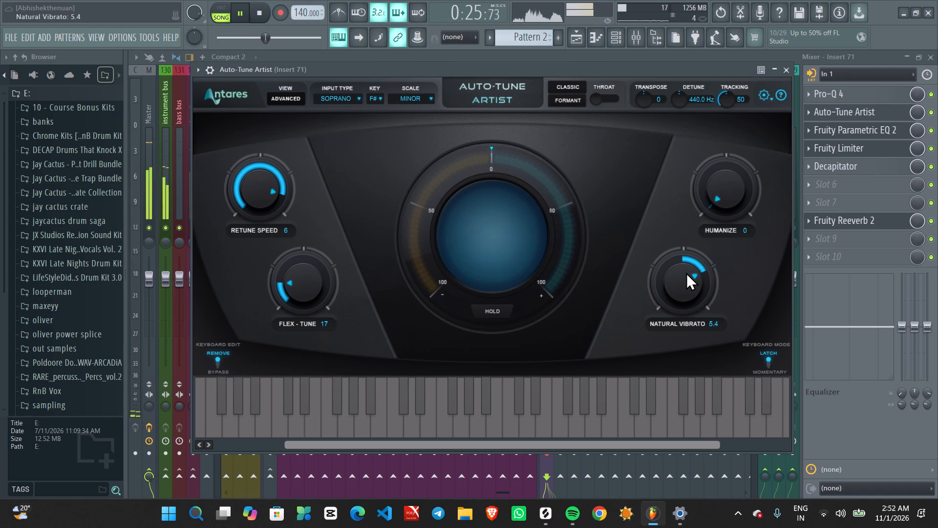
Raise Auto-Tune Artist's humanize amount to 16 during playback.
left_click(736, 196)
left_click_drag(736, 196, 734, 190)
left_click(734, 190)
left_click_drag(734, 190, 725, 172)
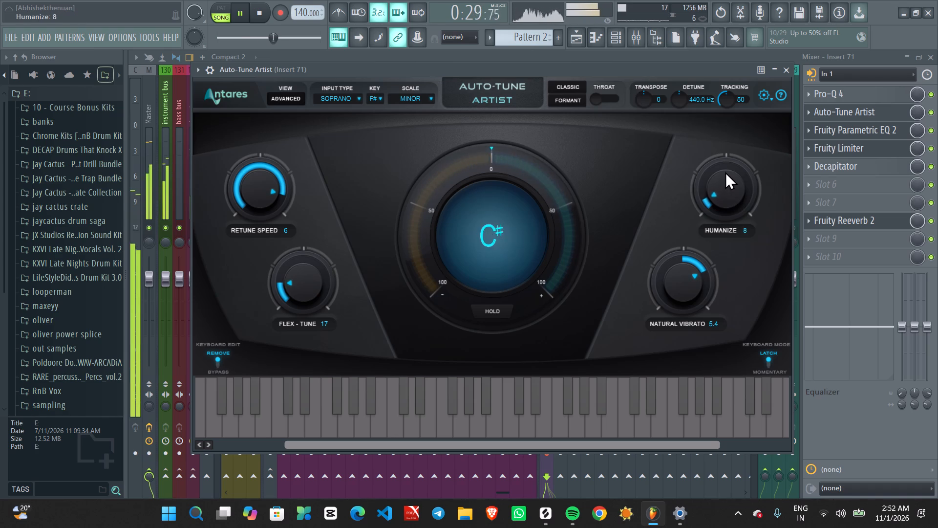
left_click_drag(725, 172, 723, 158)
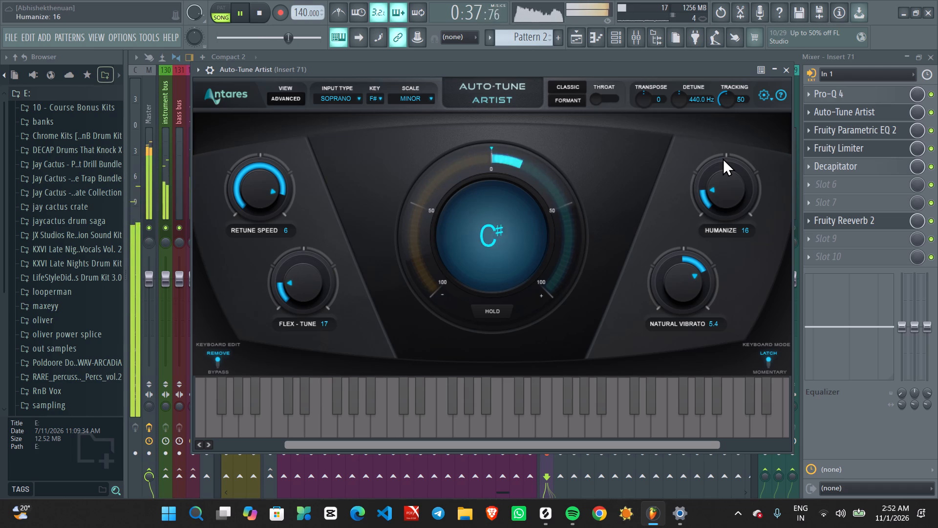
Lower Auto-Tune Artist's natural vibrato to 0.1.
left_click_drag(696, 277, 700, 290)
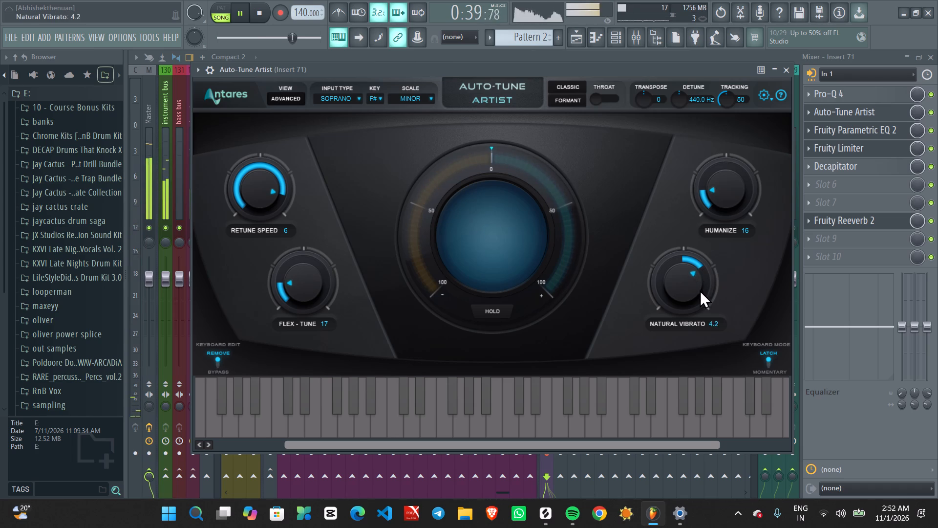
left_click_drag(700, 290, 692, 305)
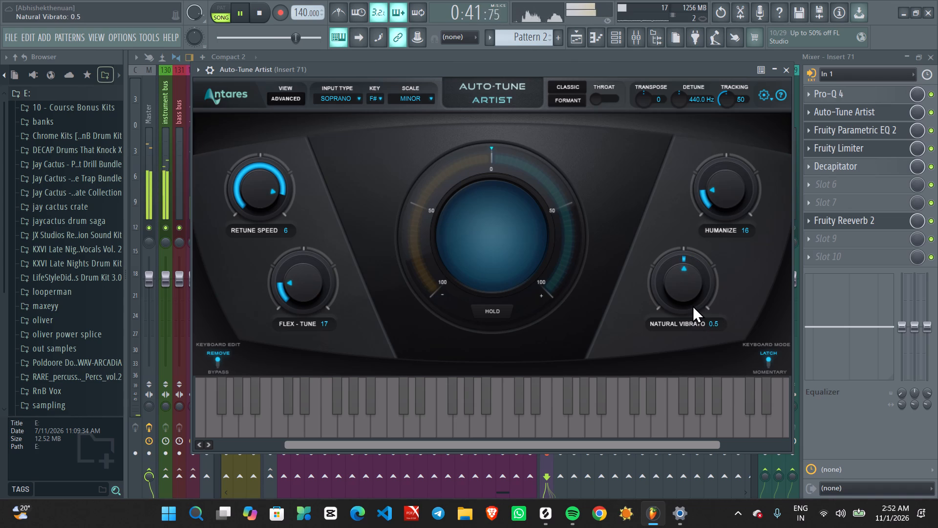
left_click_drag(692, 305, 691, 307)
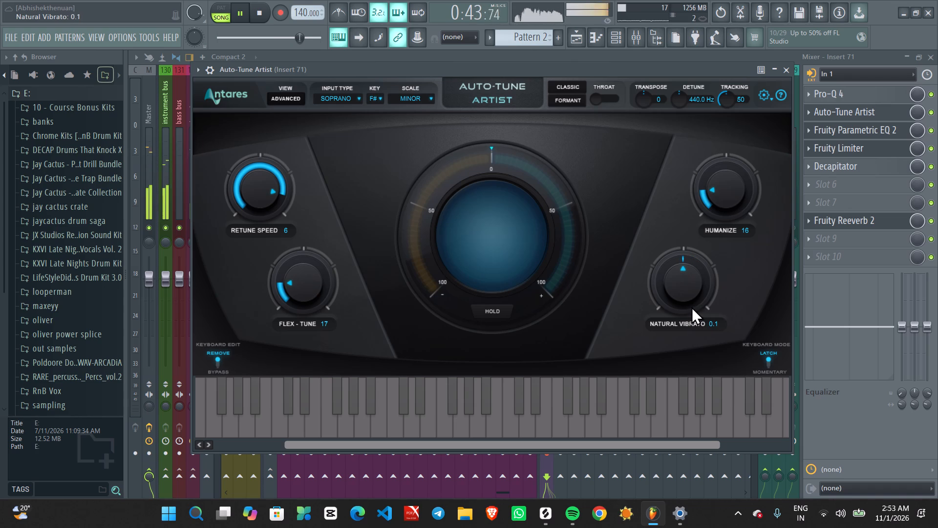
Restart playback from bar 9 to audition the Insert 71 vocal with the current Auto-Tune settings.
key("space")
key("space")
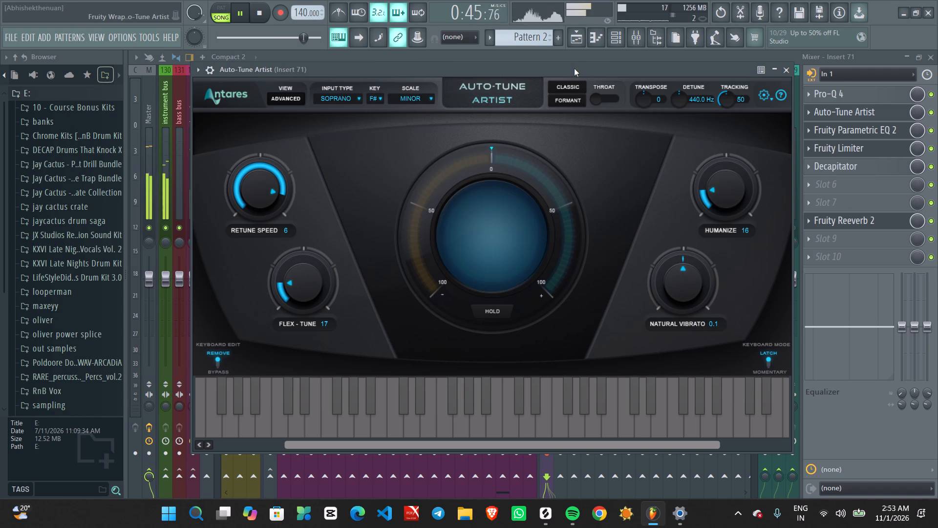
key("space")
key("space")
key("space")
key("space")
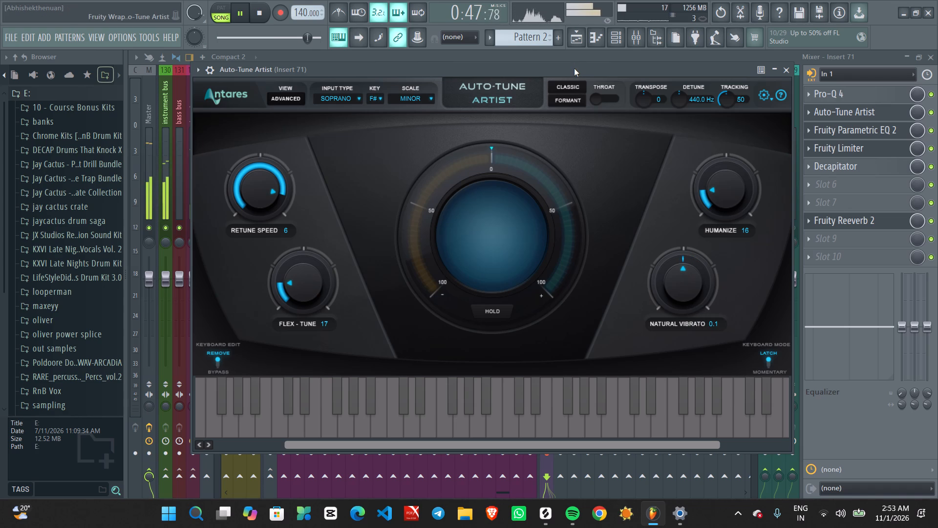
left_click(573, 68)
key("space")
key("space")
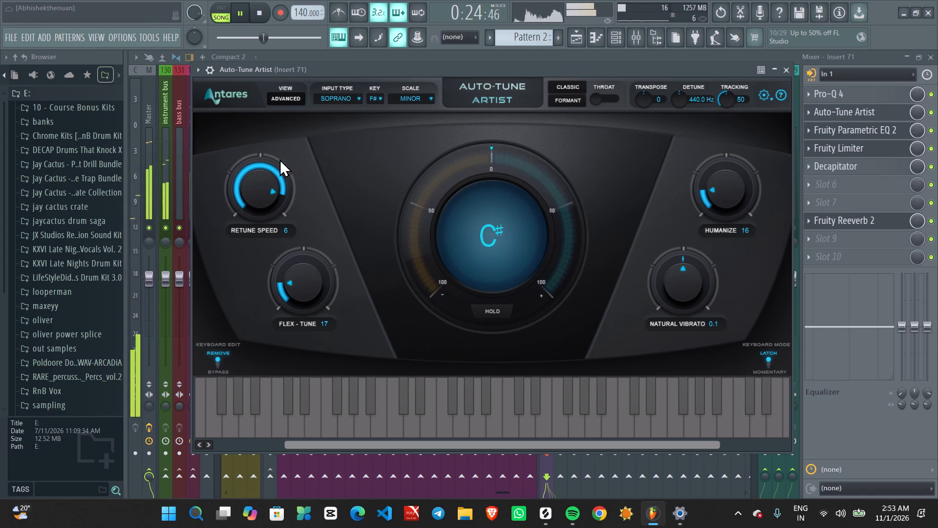
Set Auto-Tune Artist's retune speed to 3 and humanize to 8, then restart playback from bar 9.
left_click_drag(273, 186, 270, 177)
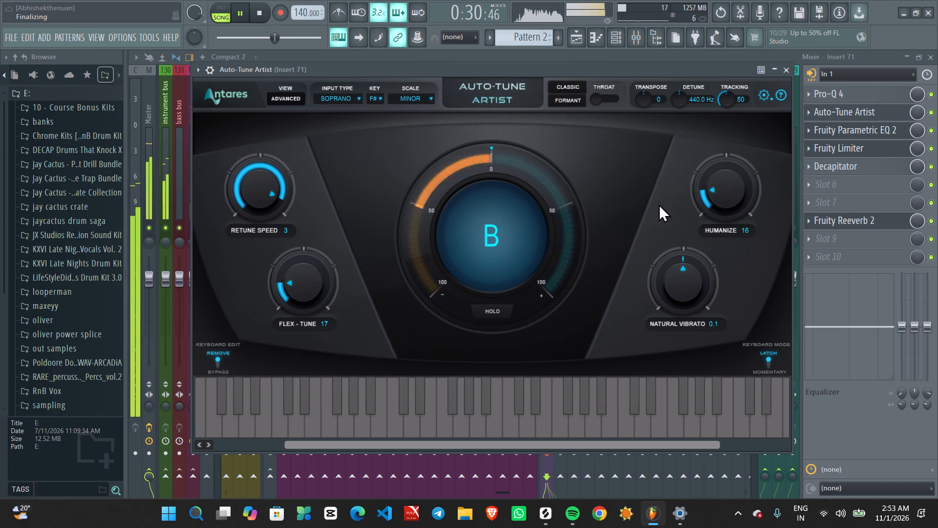
left_click_drag(733, 190, 730, 199)
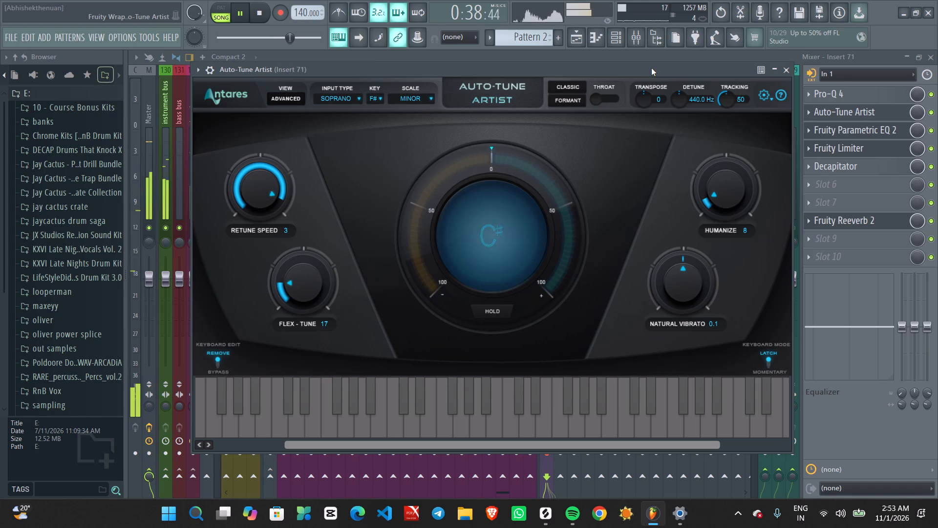
key("space")
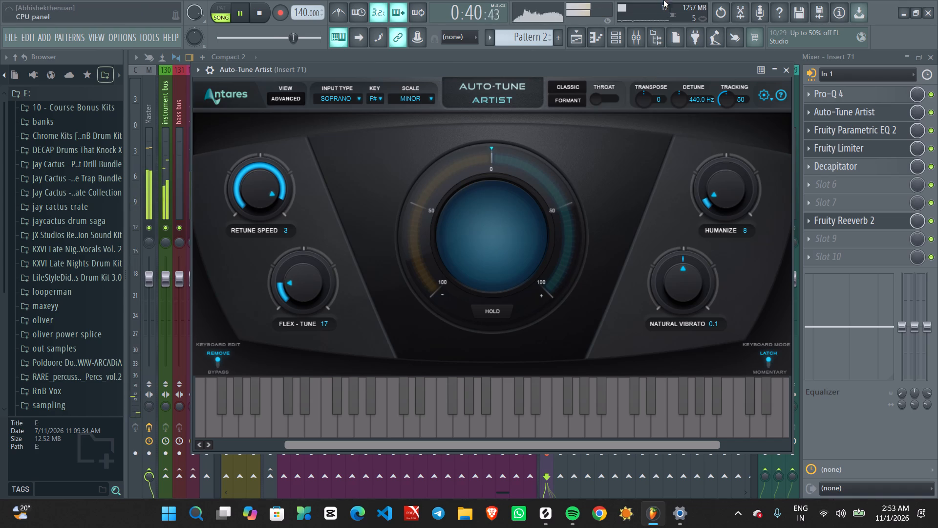
left_click(634, 66)
key("space")
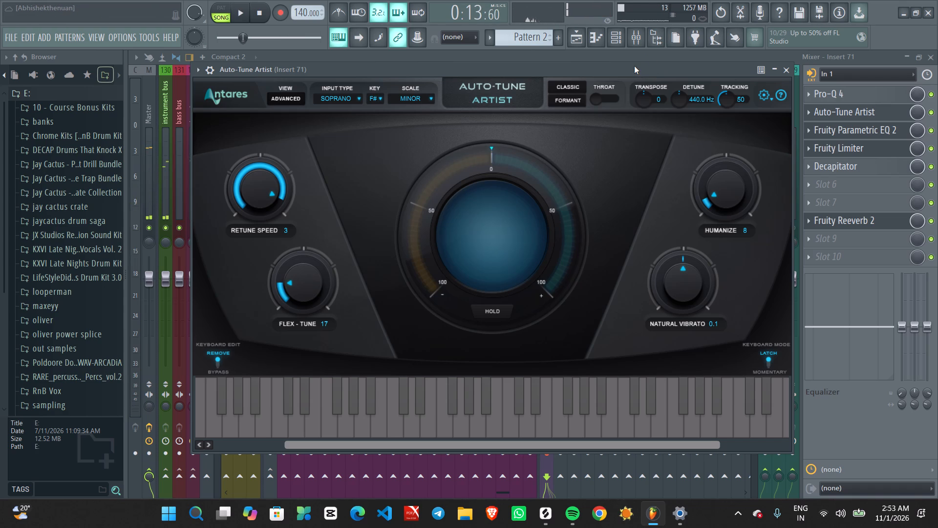
key("space")
Stop playback, open the audio clip settings of the first Insert 71 vocal in the playlist, and set time stretching to Stretch.
left_click(577, 34)
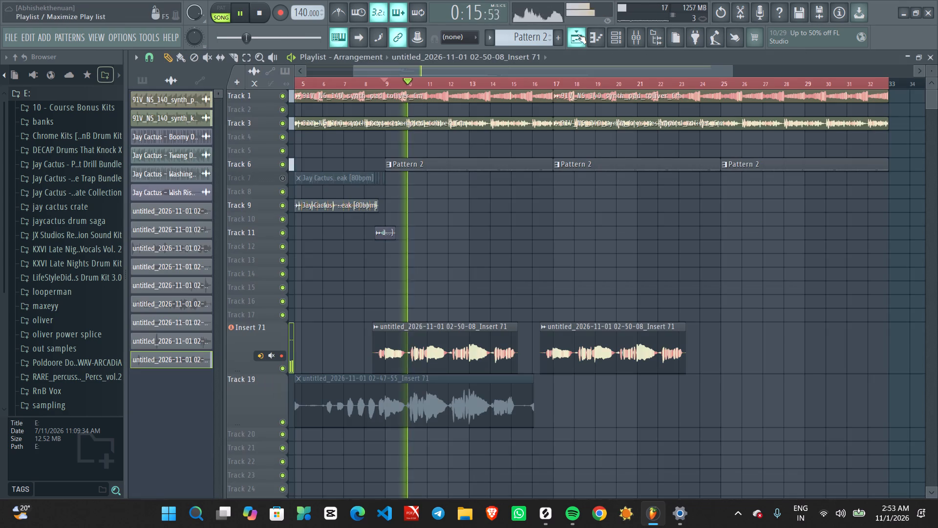
scroll(482, 308, "up", 2, "ctrl")
scroll(482, 308, "right", 1)
key("space")
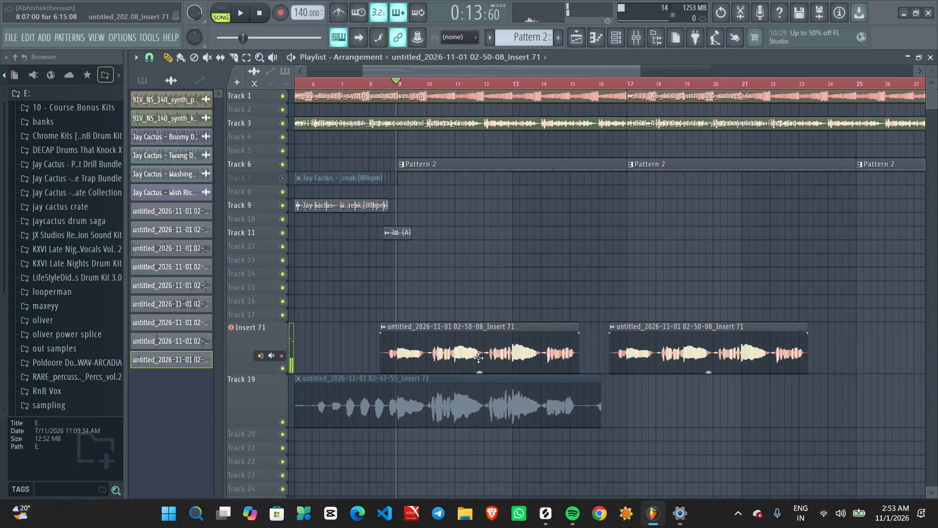
double_click(479, 357)
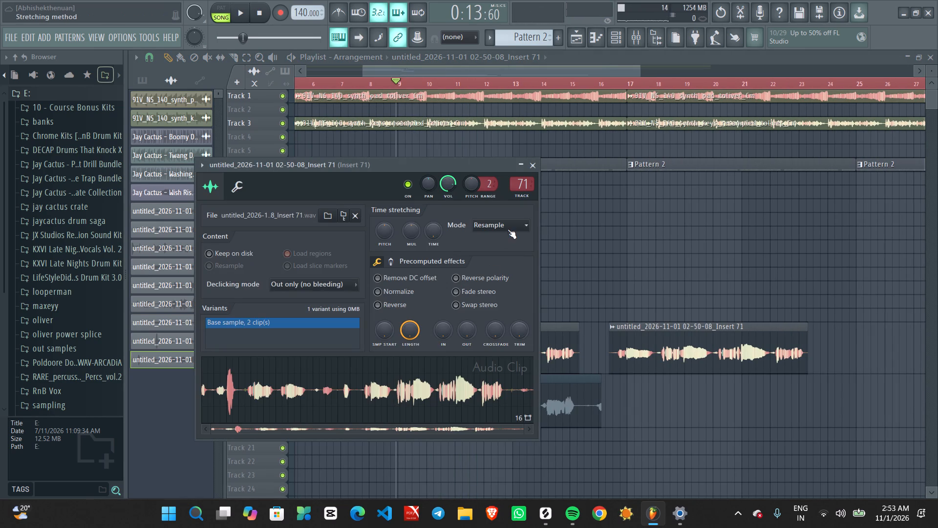
left_click(508, 229)
left_click(497, 259)
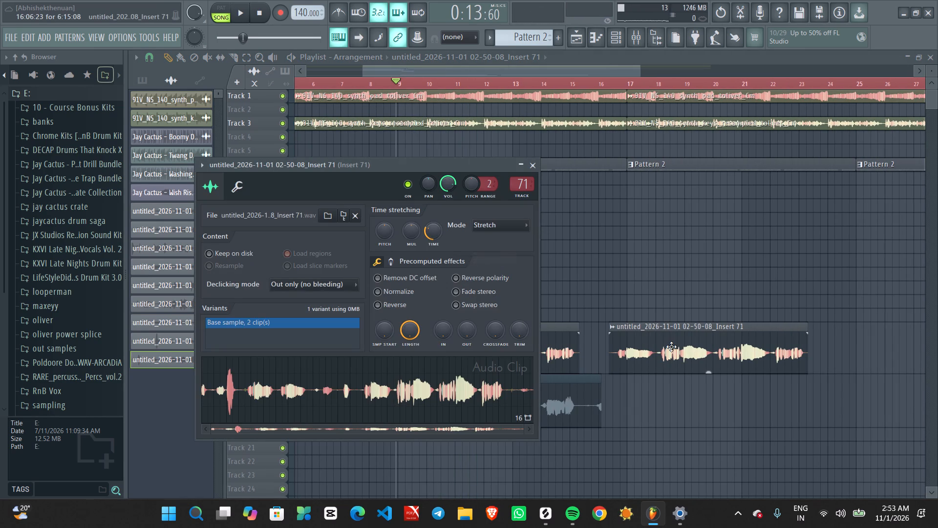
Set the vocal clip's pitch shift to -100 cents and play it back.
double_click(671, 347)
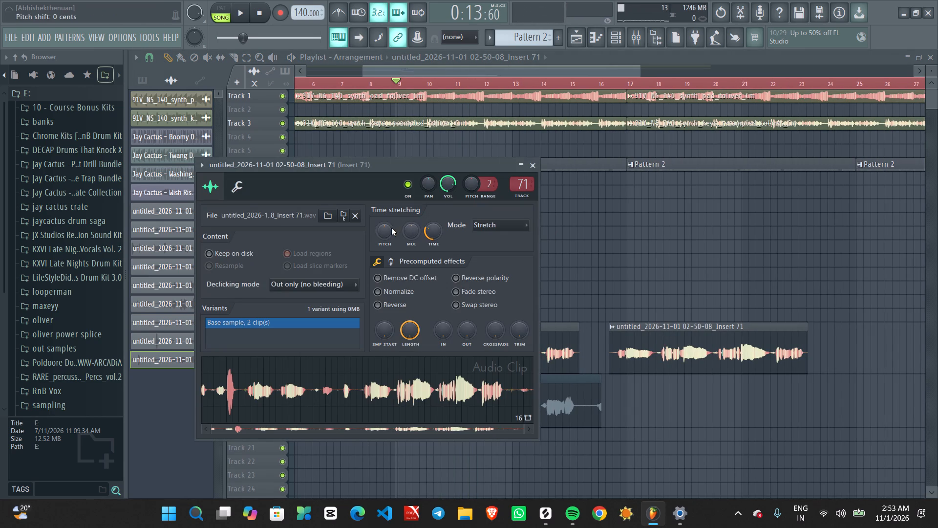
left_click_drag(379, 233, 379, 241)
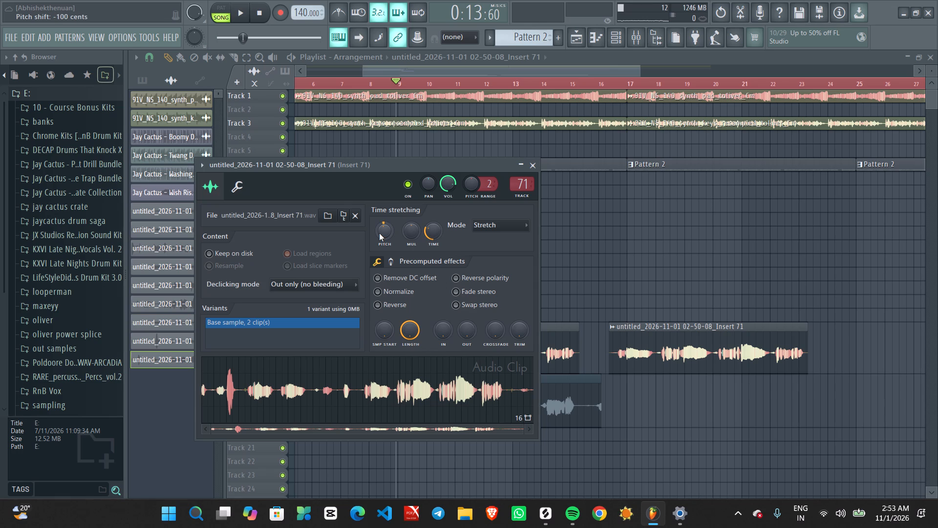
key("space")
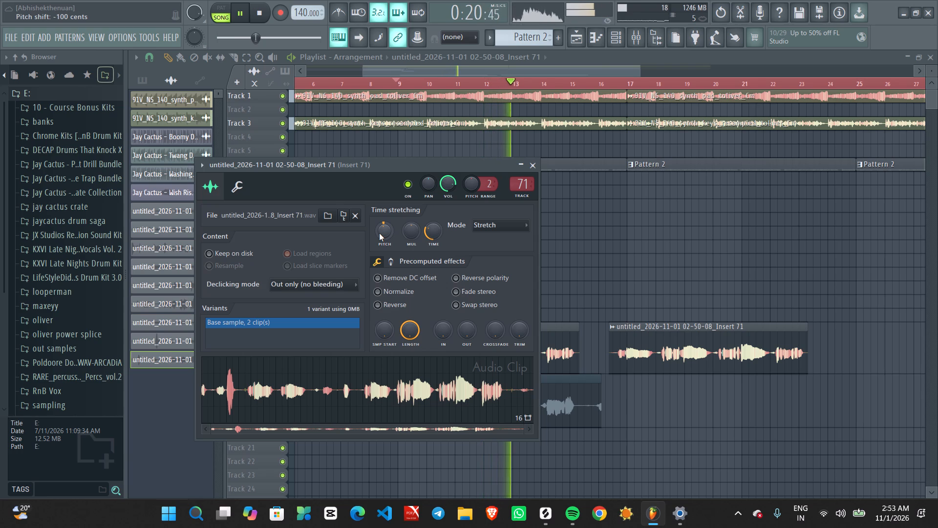
Lower the vocal clip's time-stretching pitch shift to -1200 cents during playback.
left_click_drag(379, 233, 565, 501)
triple_click(379, 233)
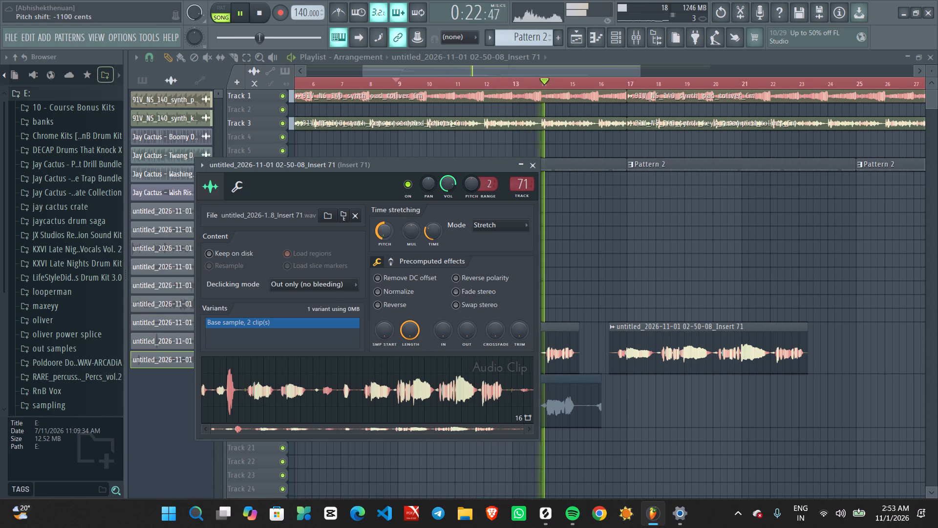
left_click_drag(379, 233, 411, 257)
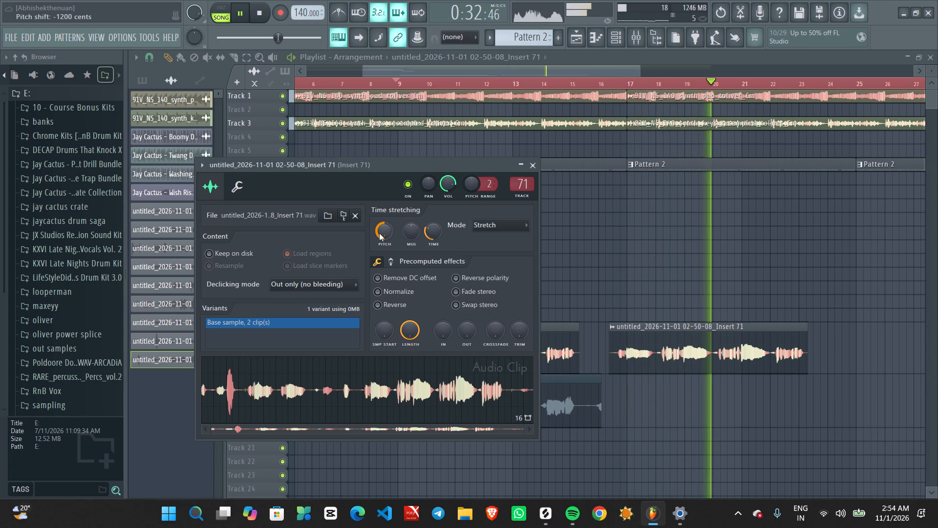
Close the vocal clip's settings and listen to the Insert 71 vocals from bar 9.
key("space")
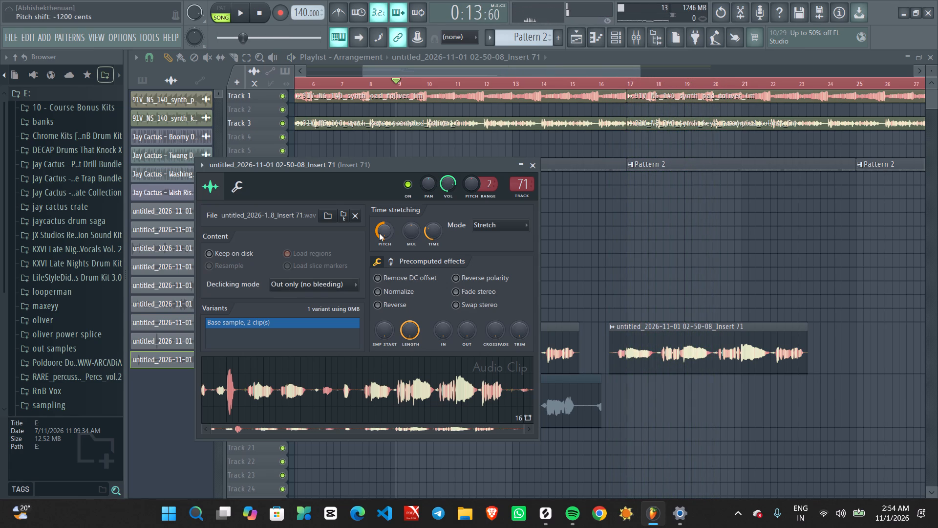
left_click(534, 166)
key("space")
scroll(459, 301, "down", 3, "ctrl")
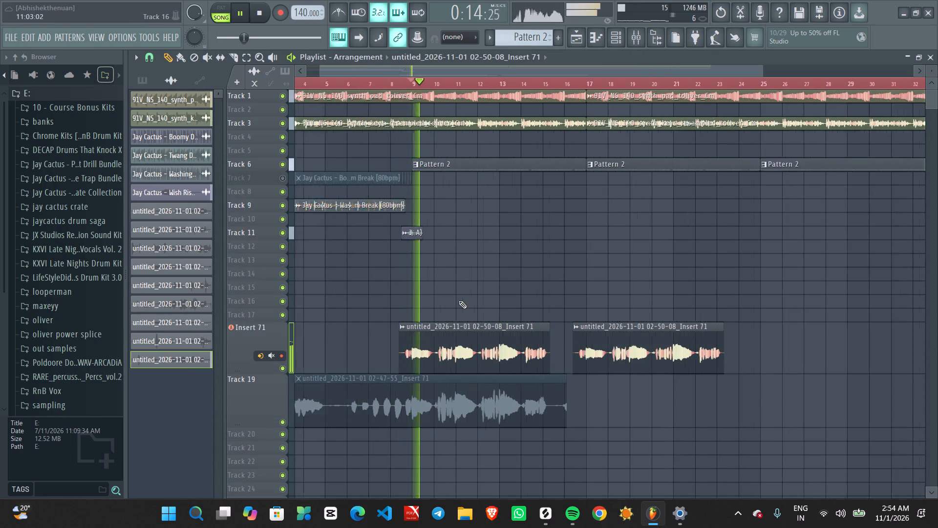
scroll(459, 301, "down", 5, "ctrl")
scroll(381, 316, "up", 1, "ctrl")
middle_click_drag(379, 315, 513, 323)
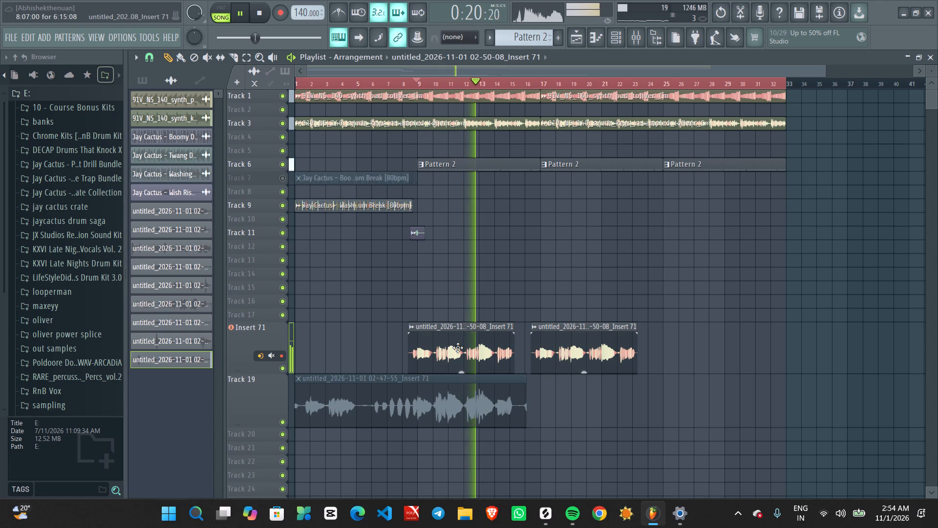
Stop playback and duplicate the first Insert 71 vocal clip to the start of the song at bar 1.
key("space")
left_click_drag(457, 348, 271, 345, "shift")
scroll(375, 373, "up", 3, "ctrl")
middle_click_drag(362, 300, 609, 302)
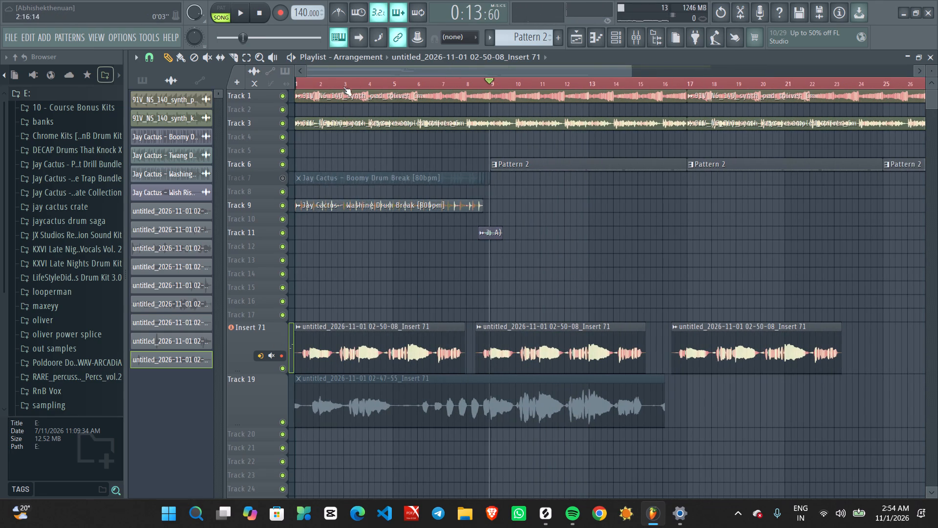
Move the playback position to bar 1 and listen to how the new first vocal clip sits against the beat.
left_click_drag(327, 82, 194, 97)
key("space")
scroll(339, 236, "up", 3, "ctrl")
middle_click_drag(334, 249, 544, 255)
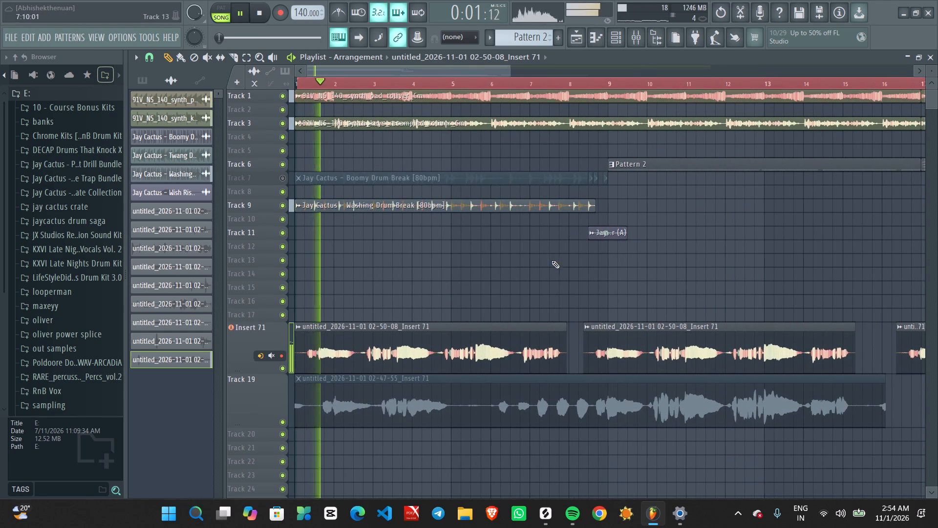
scroll(356, 320, "up", 3, "ctrl")
middle_click_drag(336, 277, 579, 277)
scroll(417, 277, "up", 1)
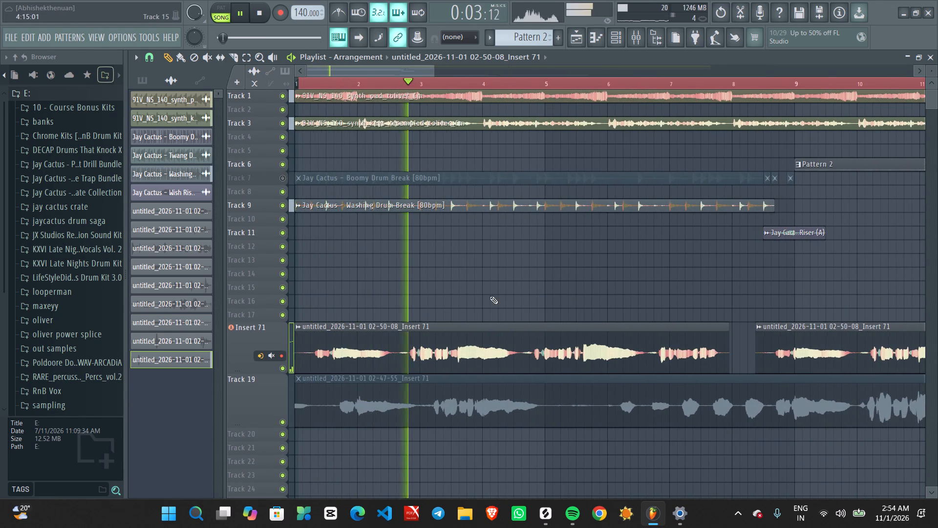
scroll(365, 314, "up", 1, "ctrl")
middle_click_drag(341, 310, 475, 325)
key("space")
key("space")
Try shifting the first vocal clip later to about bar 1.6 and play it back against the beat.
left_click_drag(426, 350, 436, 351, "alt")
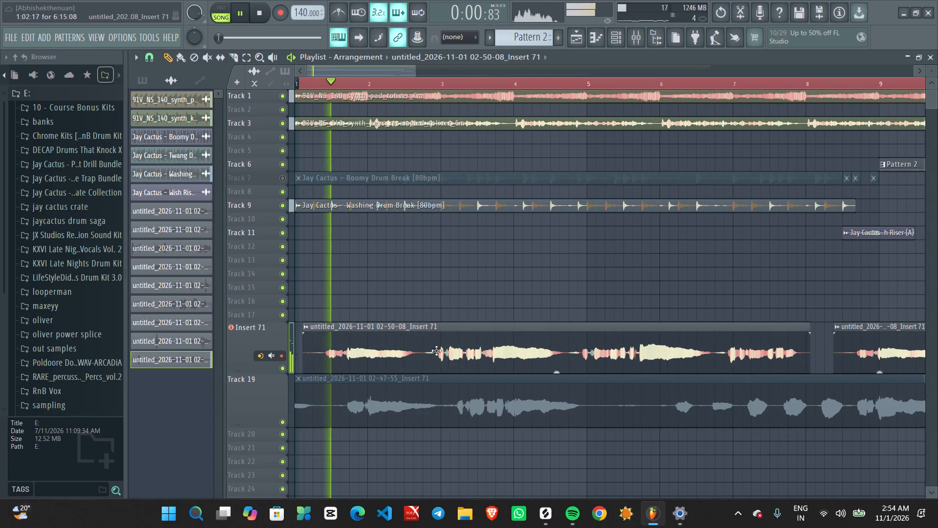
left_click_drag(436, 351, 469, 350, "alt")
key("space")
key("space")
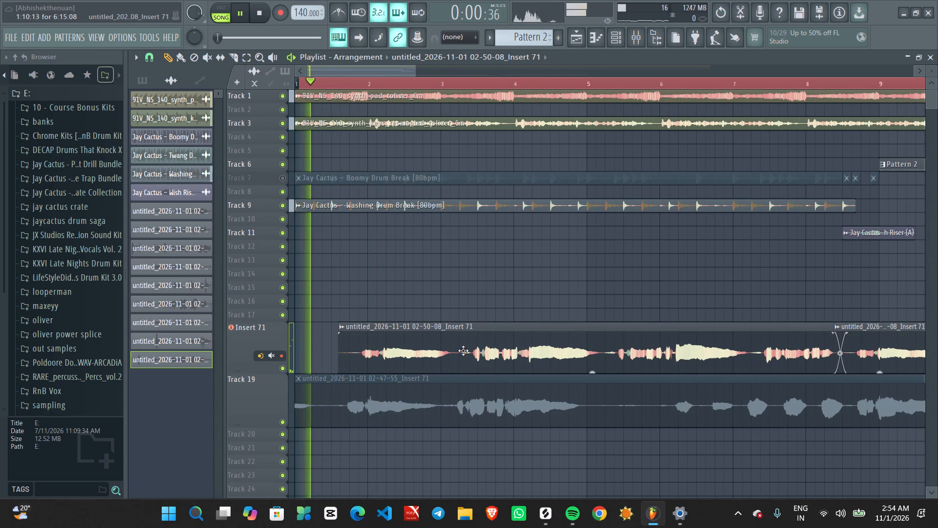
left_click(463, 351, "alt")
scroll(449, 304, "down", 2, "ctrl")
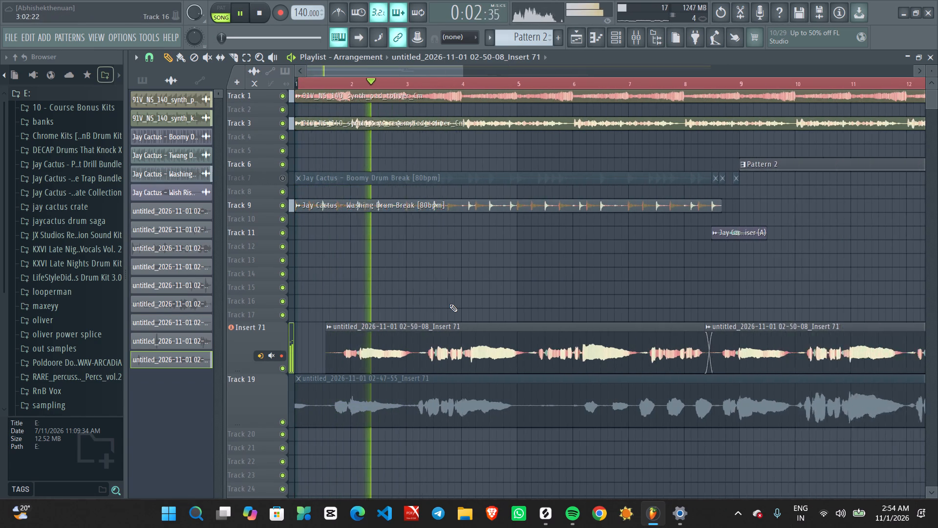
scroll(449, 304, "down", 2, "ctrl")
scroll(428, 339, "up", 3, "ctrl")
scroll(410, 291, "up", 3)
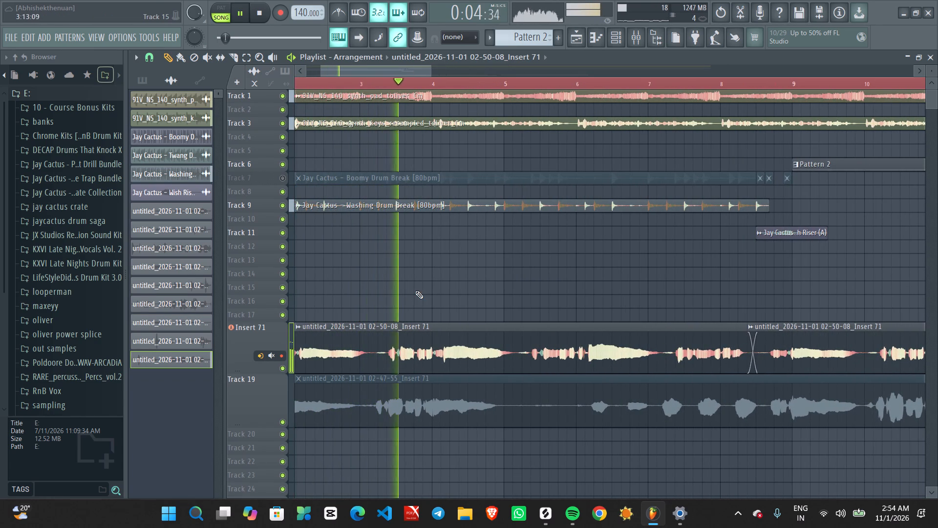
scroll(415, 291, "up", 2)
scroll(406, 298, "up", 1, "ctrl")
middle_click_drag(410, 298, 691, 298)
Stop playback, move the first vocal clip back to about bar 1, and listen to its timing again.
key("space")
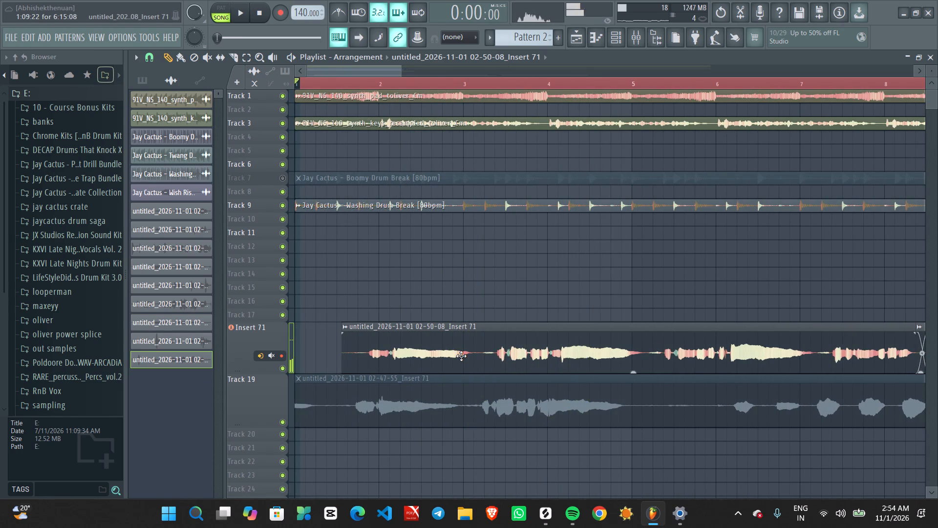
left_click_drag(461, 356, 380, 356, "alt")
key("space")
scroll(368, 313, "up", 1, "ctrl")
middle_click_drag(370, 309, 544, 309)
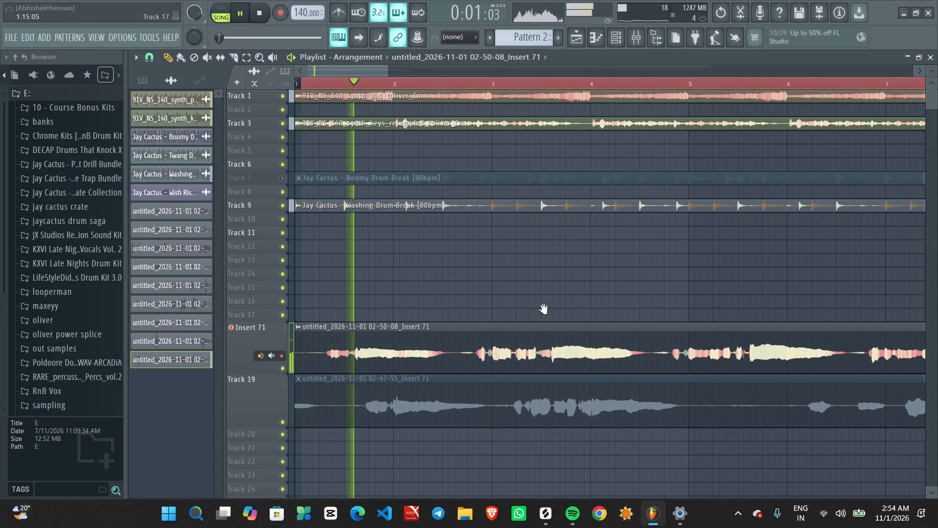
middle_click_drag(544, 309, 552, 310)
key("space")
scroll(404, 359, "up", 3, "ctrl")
Shift the first vocal clip to about bar 1.4 so its first sustained note starts on bar 2, and play it.
left_click_drag(404, 359, 465, 355, "alt")
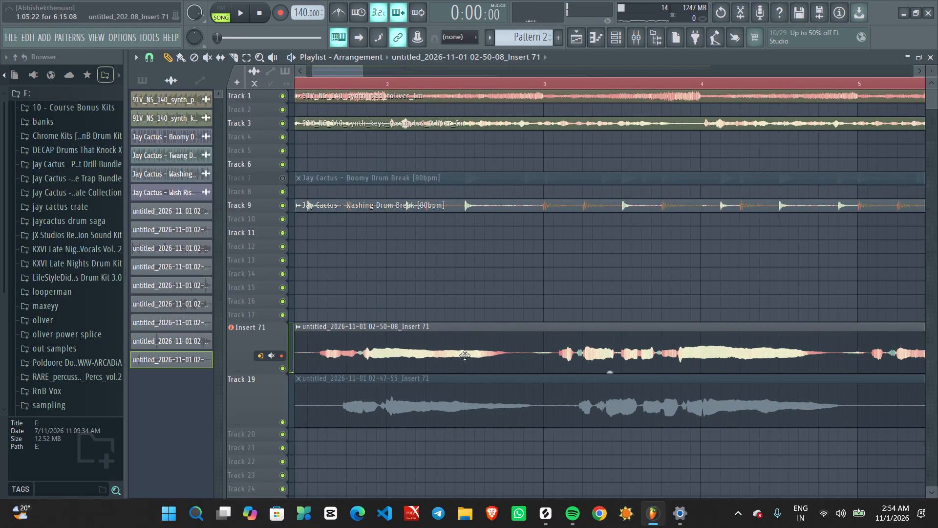
left_click_drag(465, 355, 467, 356, "alt")
key("space")
scroll(419, 330, "up", 2, "ctrl")
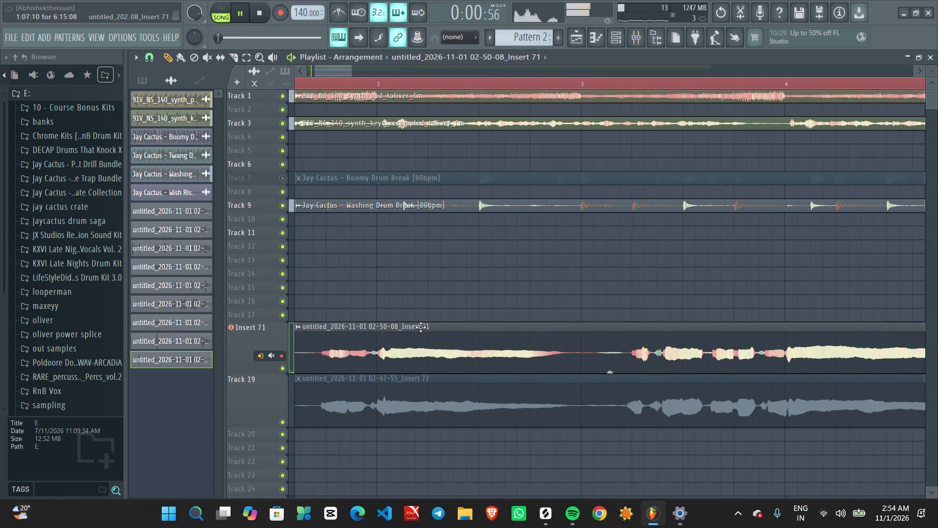
middle_click_drag(420, 312, 535, 311)
Examine the repositioned vocal's timing and its junction with the second vocal clip during playback.
scroll(533, 311, "down", 4, "ctrl")
scroll(464, 357, "up", 1, "ctrl")
scroll(466, 358, "down", 2, "ctrl")
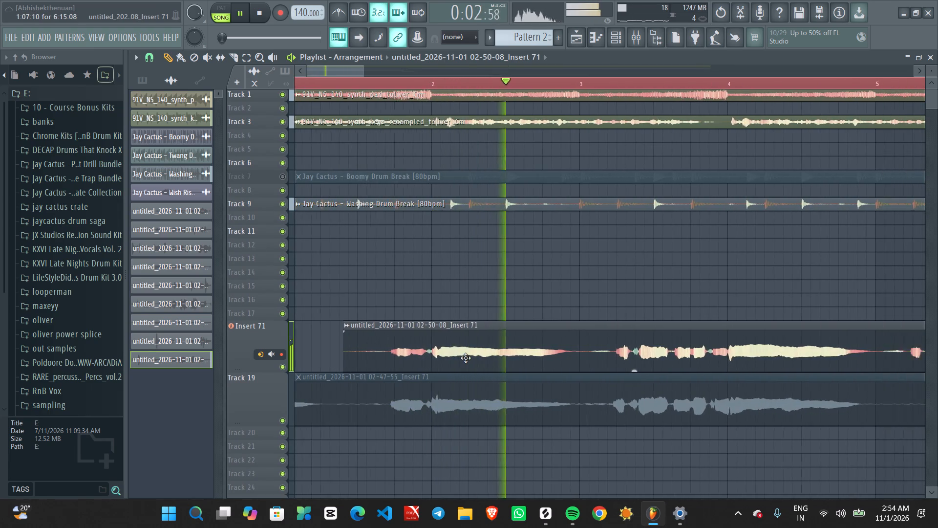
scroll(466, 358, "down", 7, "ctrl")
scroll(692, 360, "up", 2, "ctrl")
scroll(584, 308, "down", 1, "ctrl")
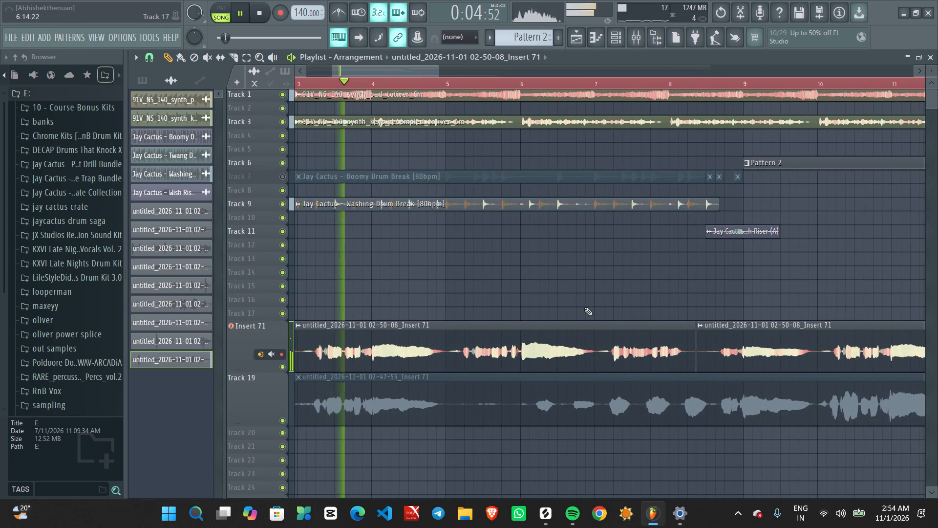
scroll(584, 308, "down", 3, "ctrl")
scroll(537, 327, "up", 2, "ctrl")
middle_click_drag(511, 327, 620, 336)
scroll(725, 333, "up", 1, "ctrl")
middle_click_drag(771, 338, 545, 334)
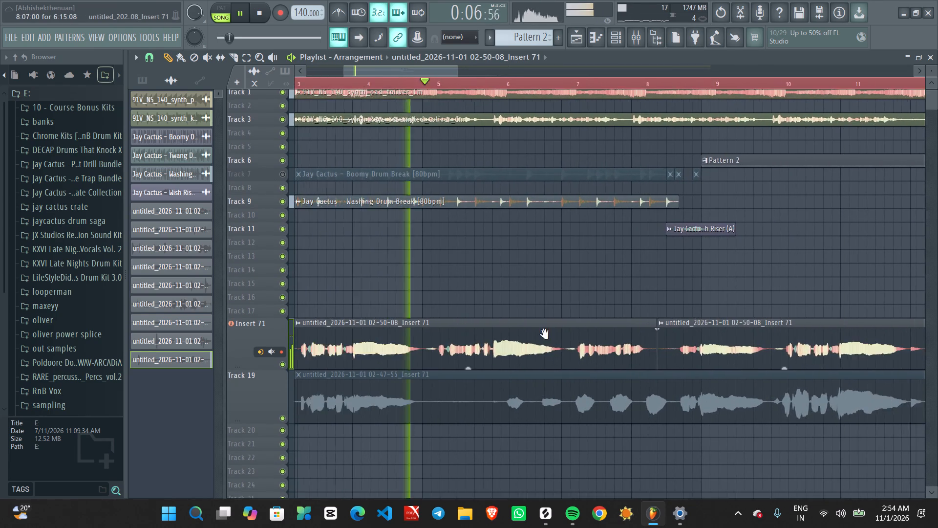
middle_click_drag(545, 334, 508, 334)
scroll(518, 334, "down", 4, "ctrl")
Check the second Insert 71 vocal clip's audio settings, close them, and restart playback from bar 1.
double_click(585, 353)
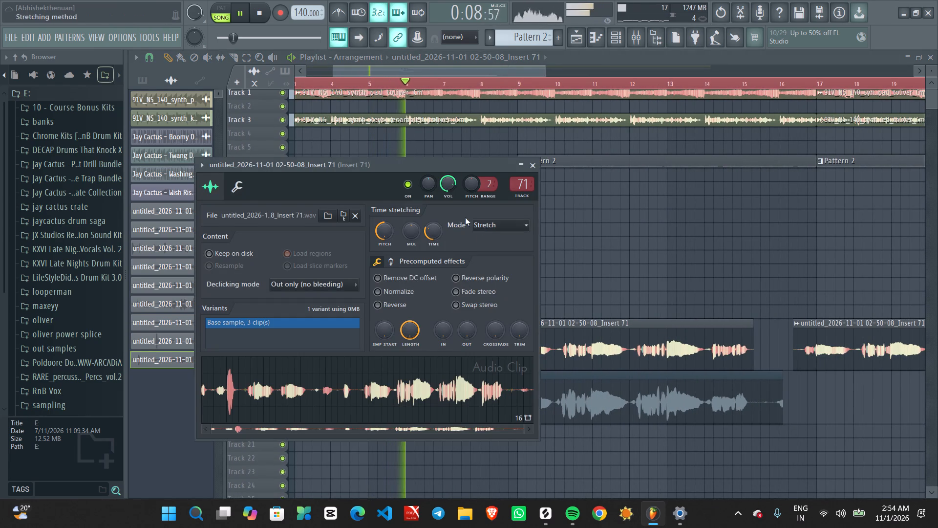
left_click(534, 166)
key("space")
key("space")
Make the second Insert 71 vocal clip unique and adjust the time-stretching pitch in its own settings.
left_click(497, 323)
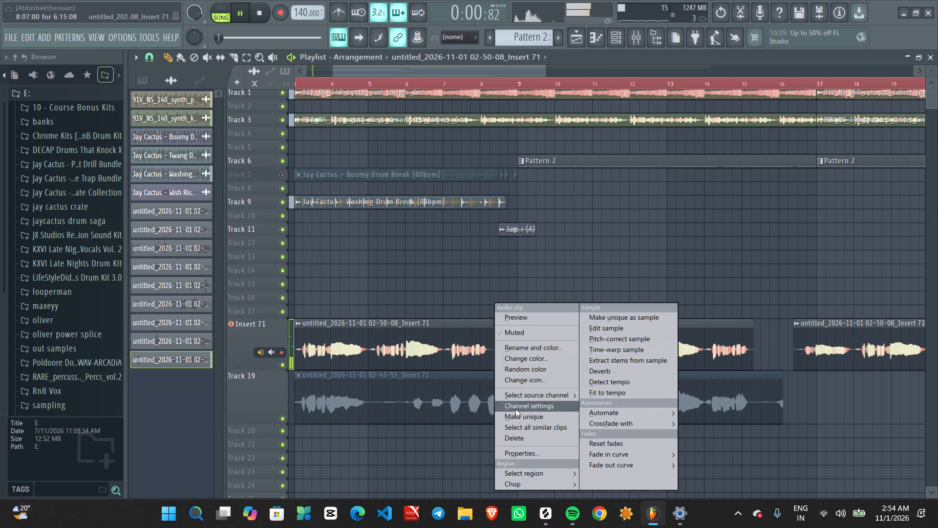
left_click(526, 416)
double_click(570, 355)
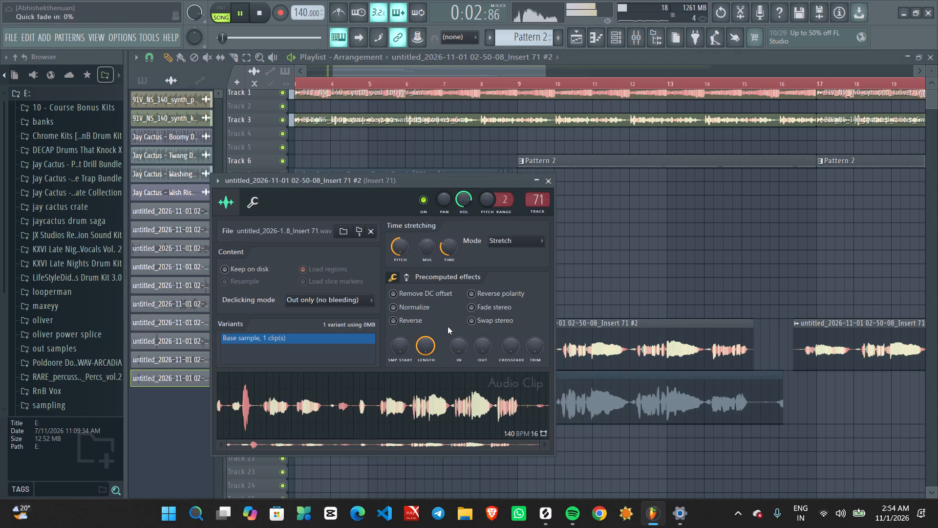
left_click(400, 240, "alt")
left_click(551, 181)
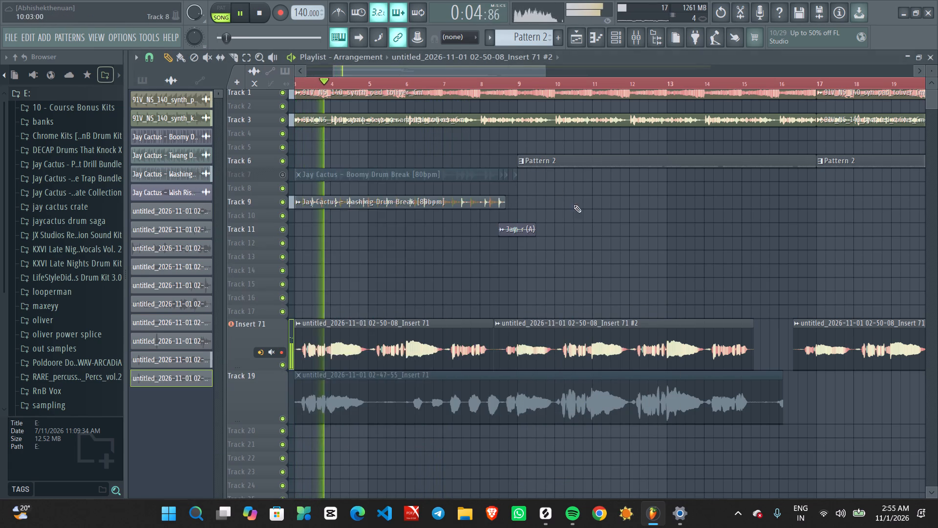
Replace the last Insert 71 vocal clip, starting just before bar 17, with a copy of the unique second vocal clip.
scroll(601, 223, "down", 3, "ctrl")
middle_click_drag(727, 286, 603, 301)
right_click(681, 348)
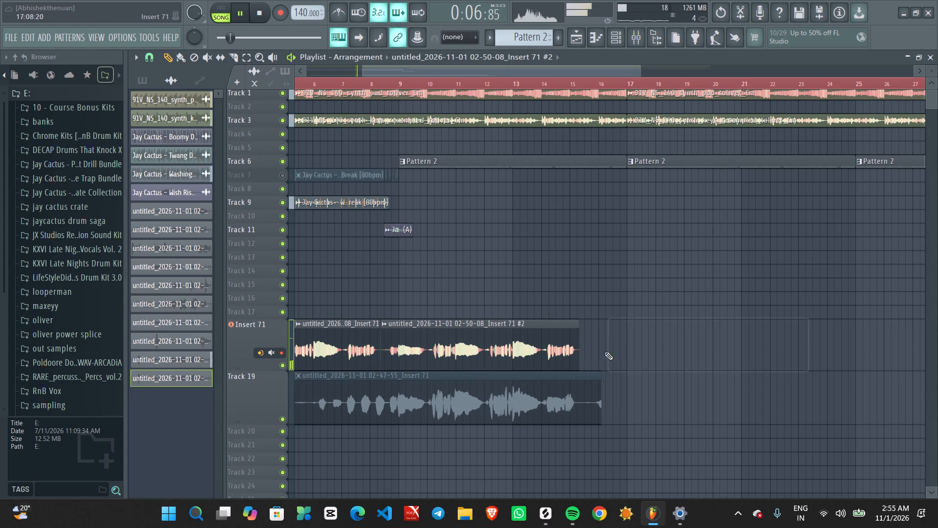
left_click_drag(466, 353, 624, 353)
key("ctrl+z")
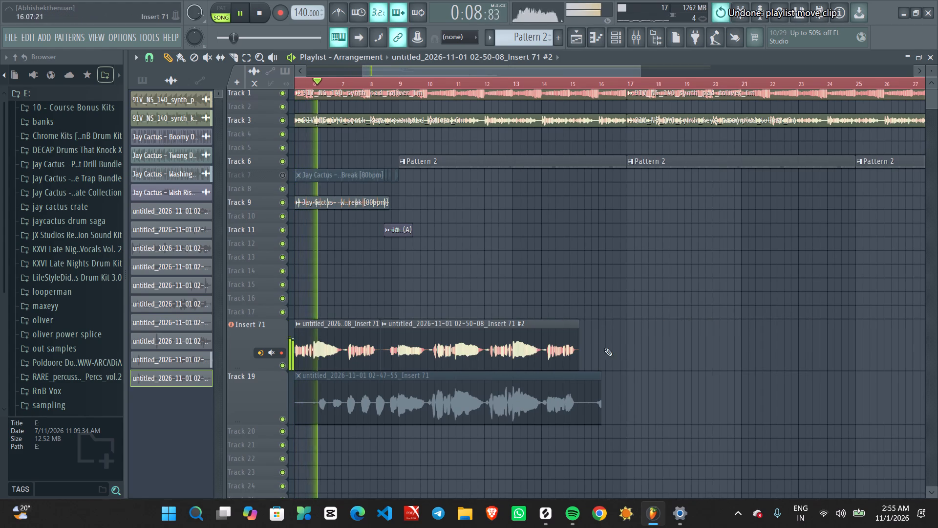
left_click_drag(479, 355, 707, 355, "shift")
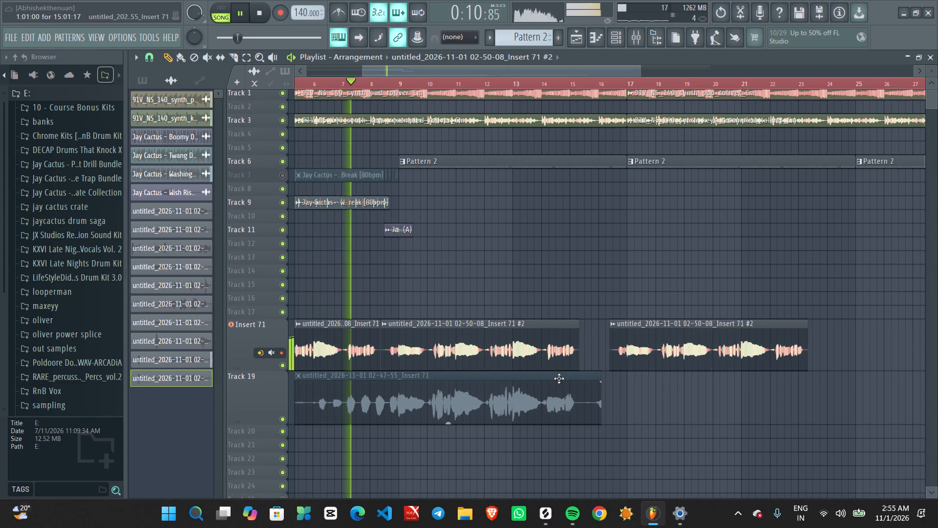
Examine the unique vocal clips' alignment with the beat around bars 9 and 17 while the song plays.
scroll(515, 386, "up", 8, "ctrl")
middle_click_drag(442, 390, 784, 391)
scroll(553, 430, "up", 3, "ctrl")
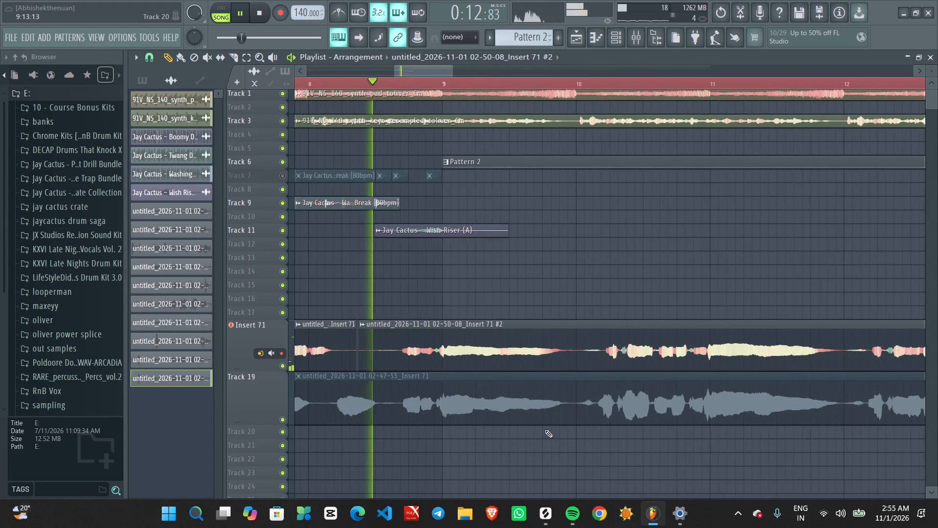
scroll(503, 424, "up", 1, "ctrl")
scroll(586, 412, "down", 6, "ctrl")
middle_click_drag(729, 416, 484, 411)
scroll(710, 405, "up", 1, "ctrl")
scroll(795, 405, "up", 1, "ctrl")
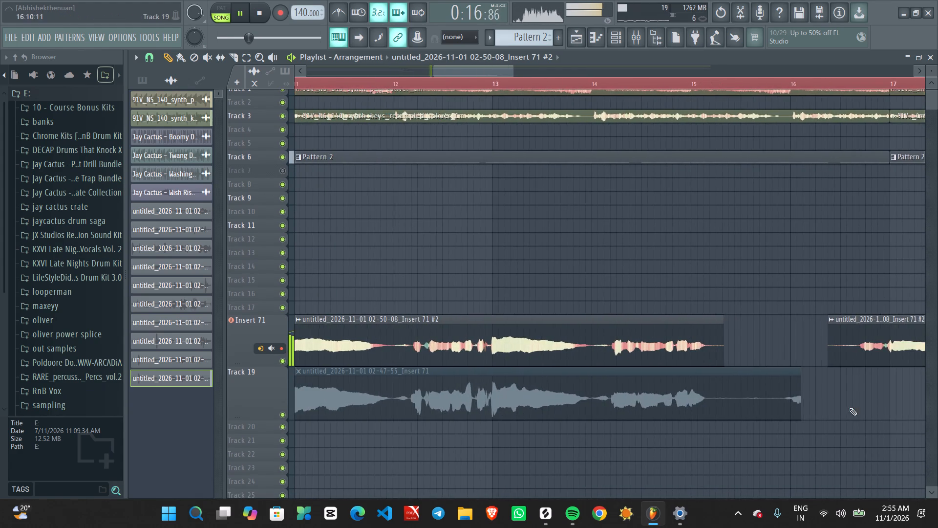
middle_click_drag(833, 408, 539, 407)
scroll(794, 407, "up", 1)
scroll(598, 394, "up", 8, "ctrl")
left_click(593, 356, "alt")
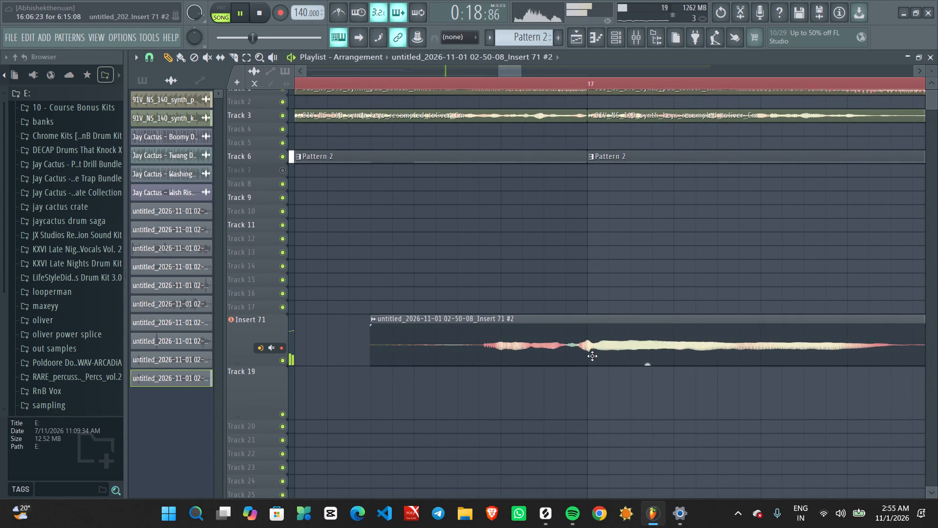
scroll(577, 364, "down", 20, "ctrl")
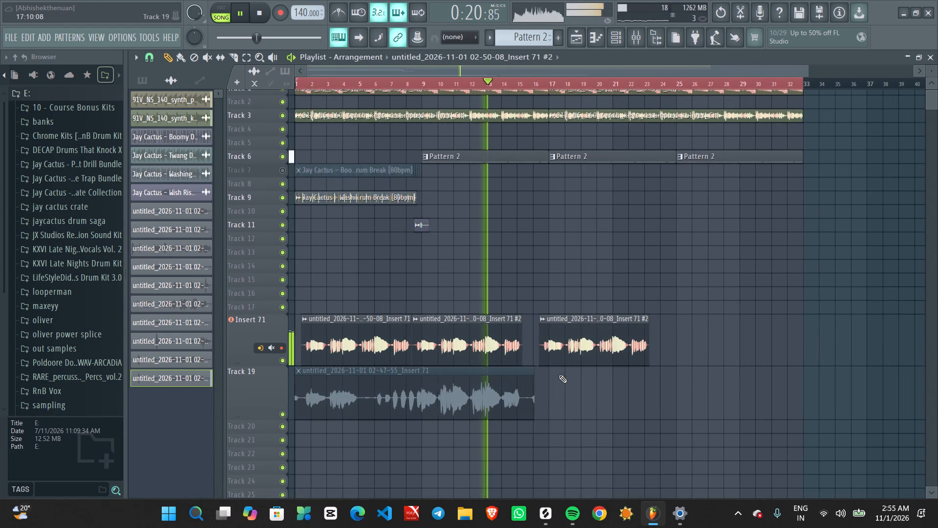
scroll(558, 375, "down", 7, "ctrl")
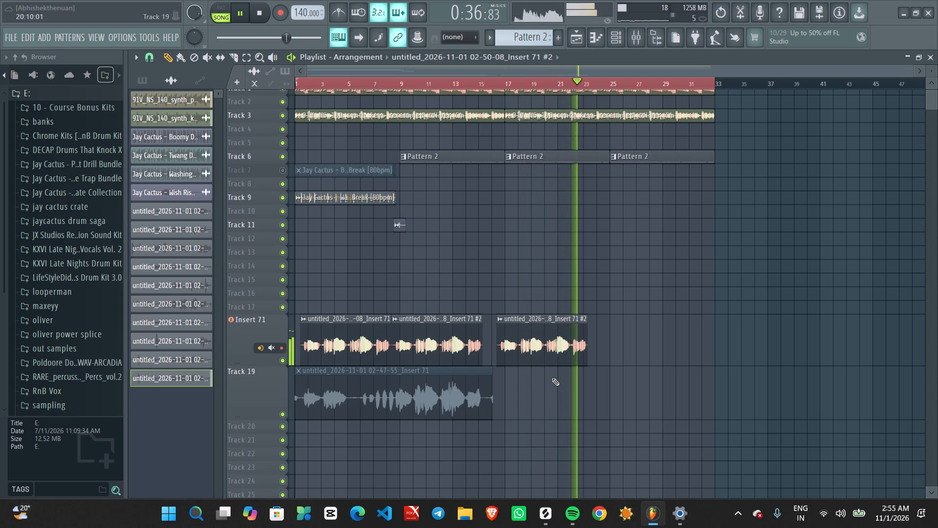
Restart song playback from the beginning to hear the full vocal arrangement.
key("space")
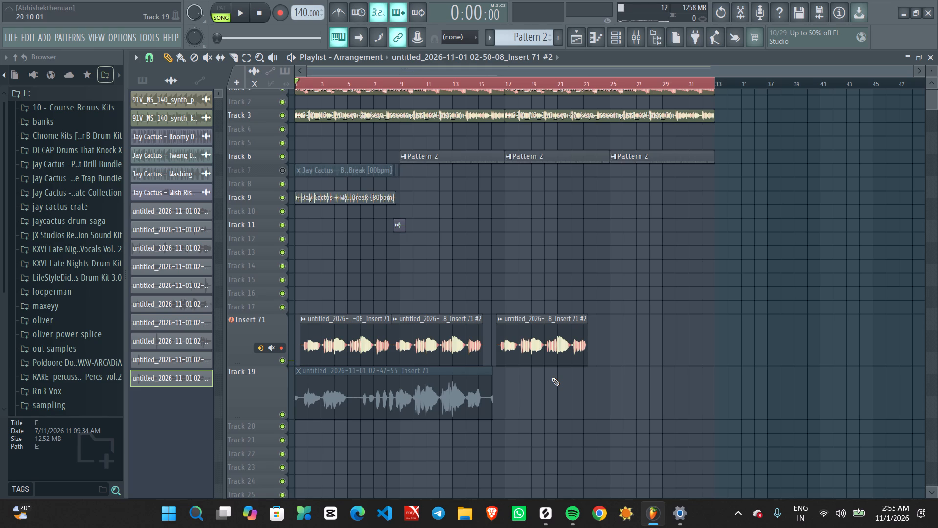
key("space")
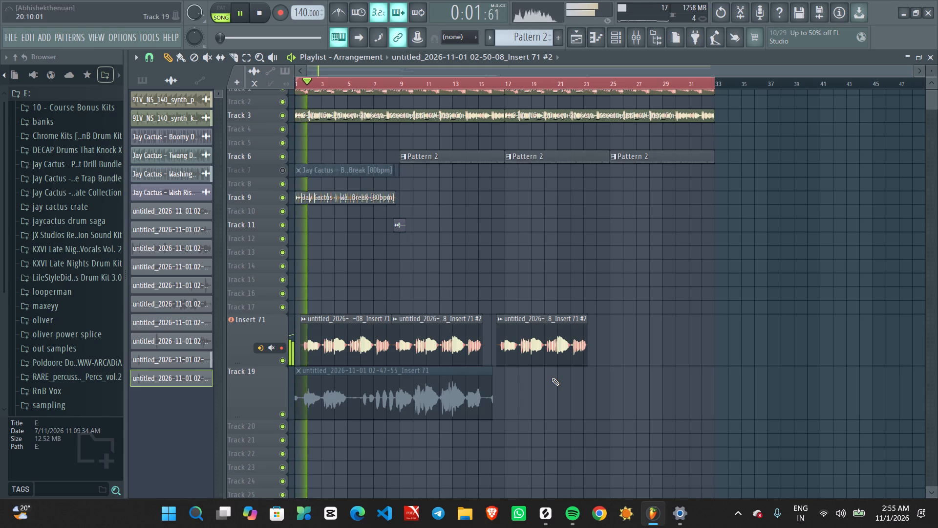
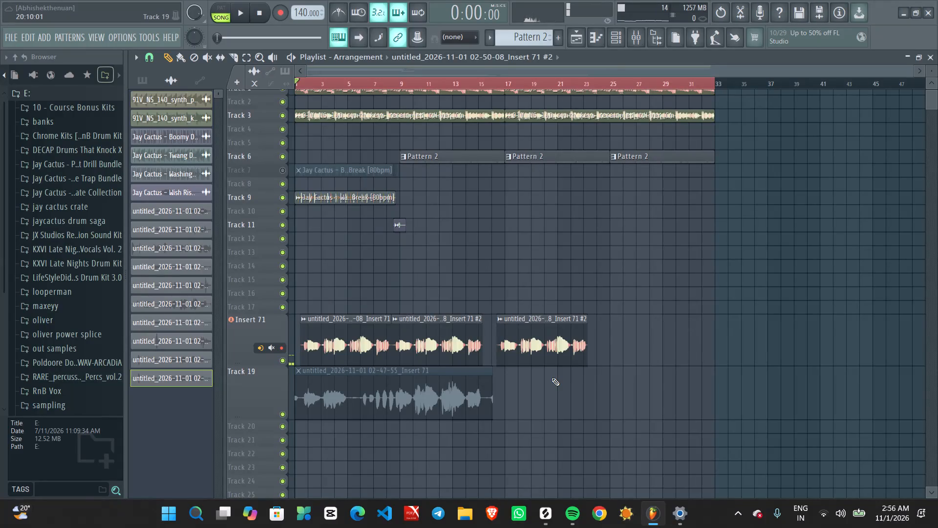
Switch to Spotify, search for solar and play Solar Eclipse (feat. Don Toliver) as a reference, pausing it after listening to the opening.
left_click(579, 525)
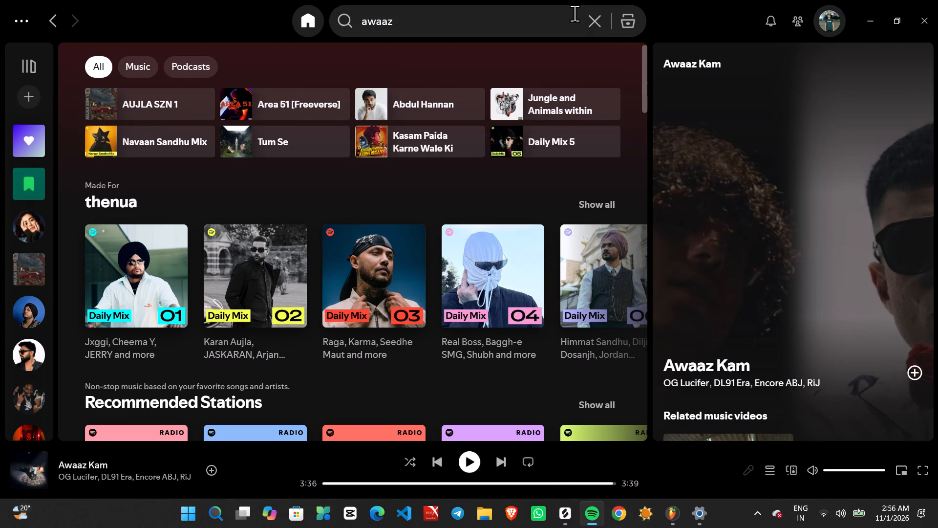
left_click(598, 25)
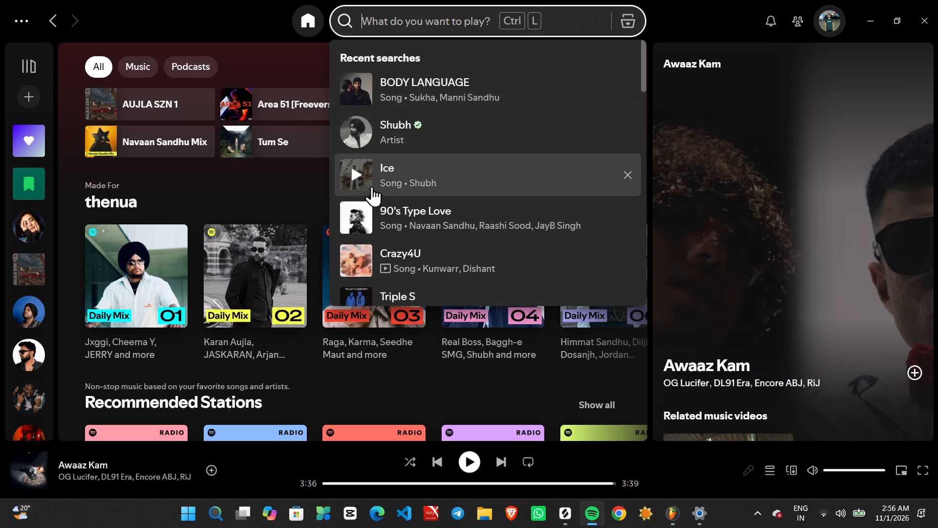
type("solar")
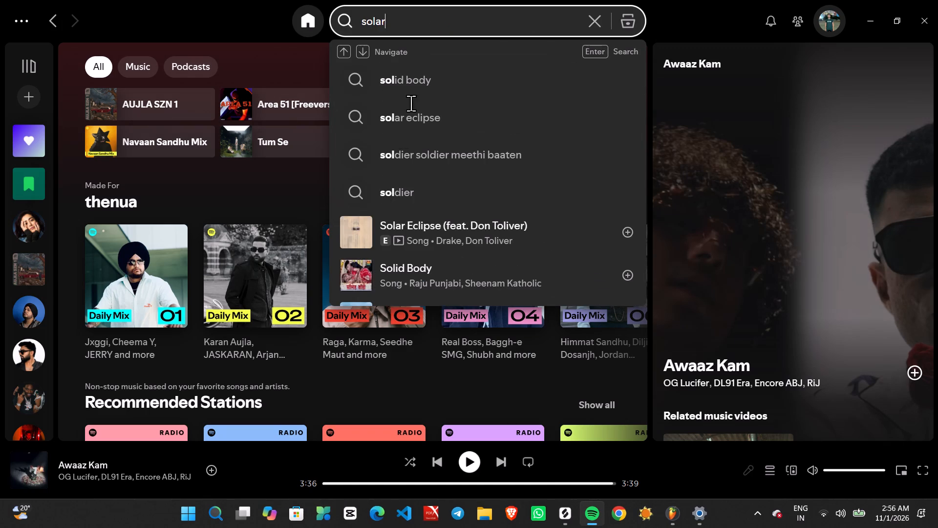
left_click(355, 235)
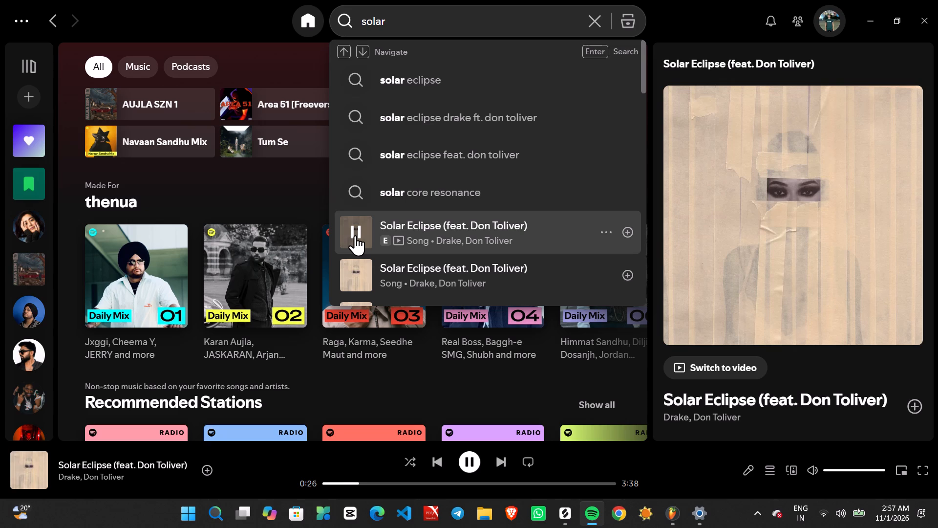
key("space")
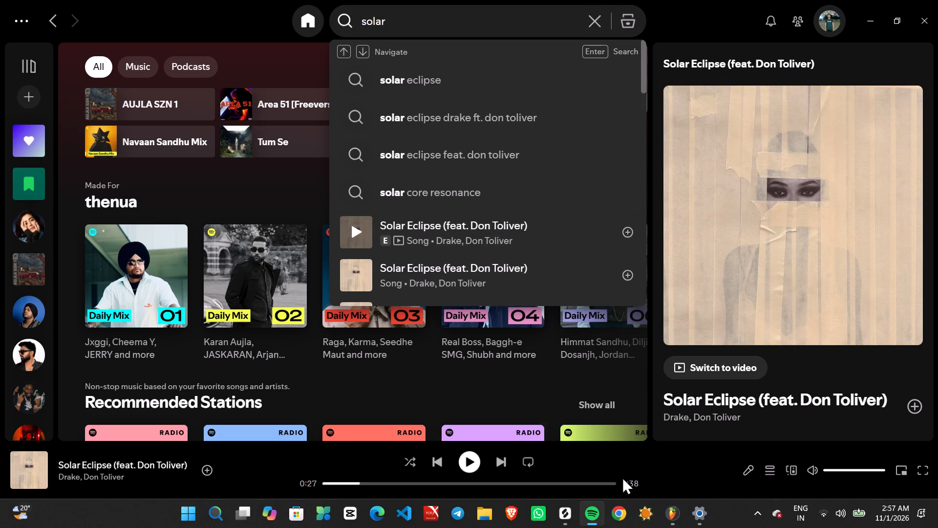
Return to FL Studio and play the arrangement from the beginning to compare the vocal with the reference track, stopping playback after listening.
left_click(671, 511)
key("space")
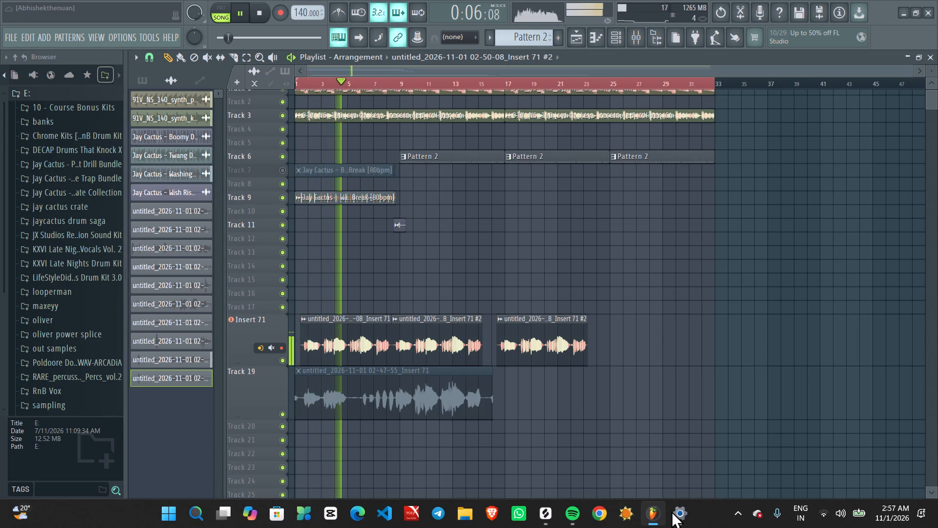
key("space")
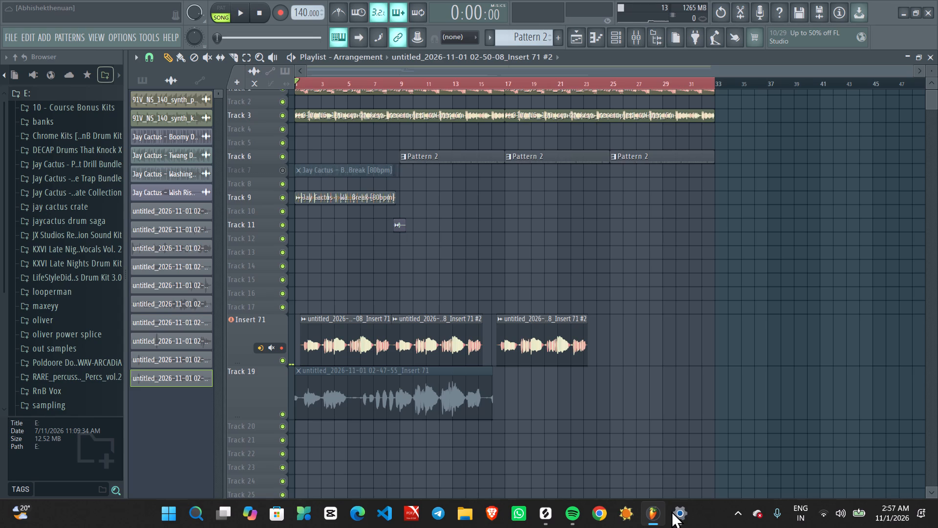
Switch to Spotify, resume Solar Eclipse, skip further ahead in the song, and pause it after listening to that section.
left_click(576, 521)
key("space")
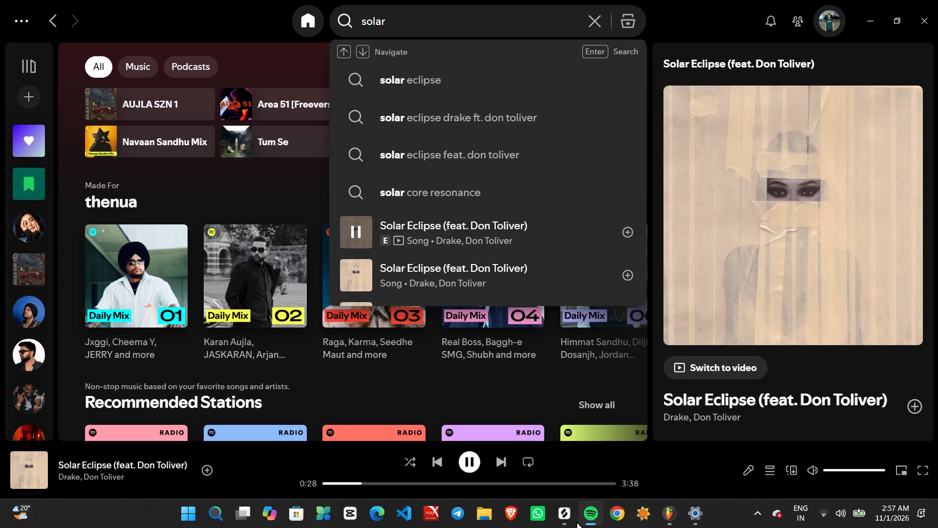
left_click(386, 484)
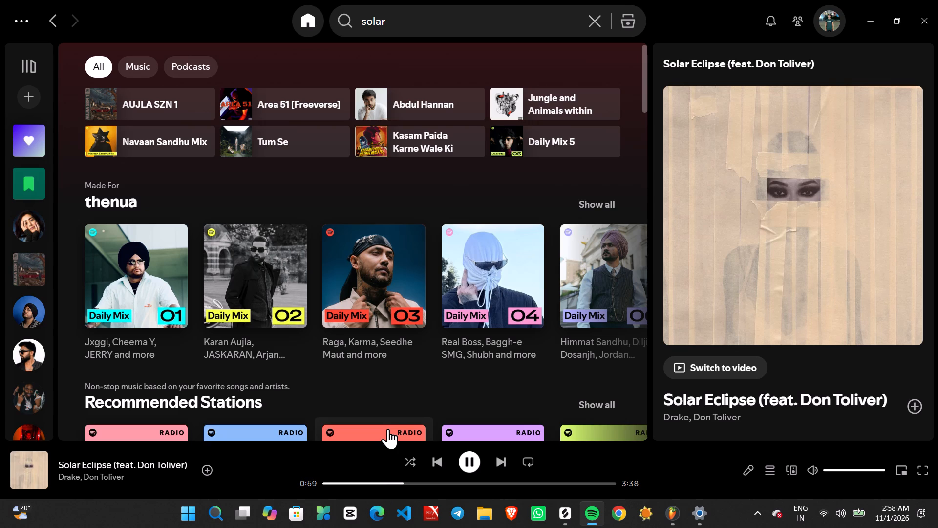
key("space")
Return to FL Studio and play the arrangement from the beginning to compare it with the reference section.
left_click(670, 509)
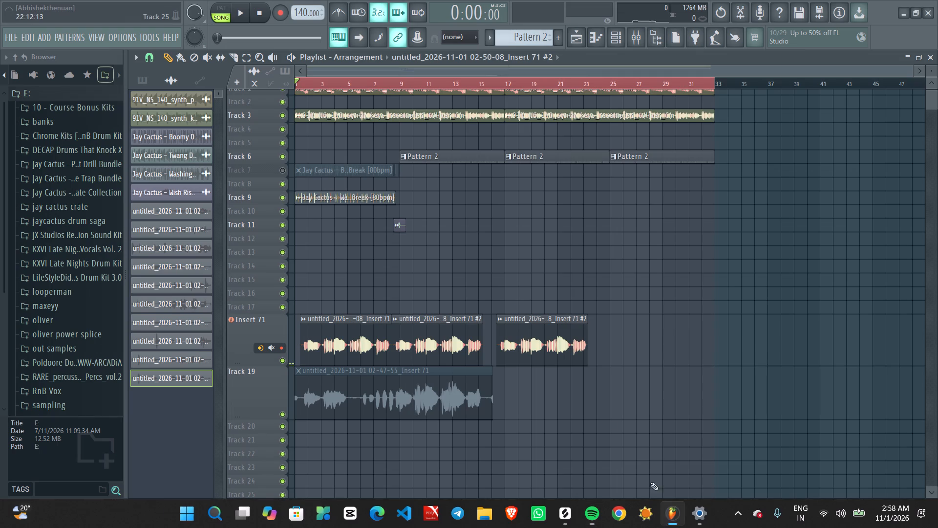
key("space")
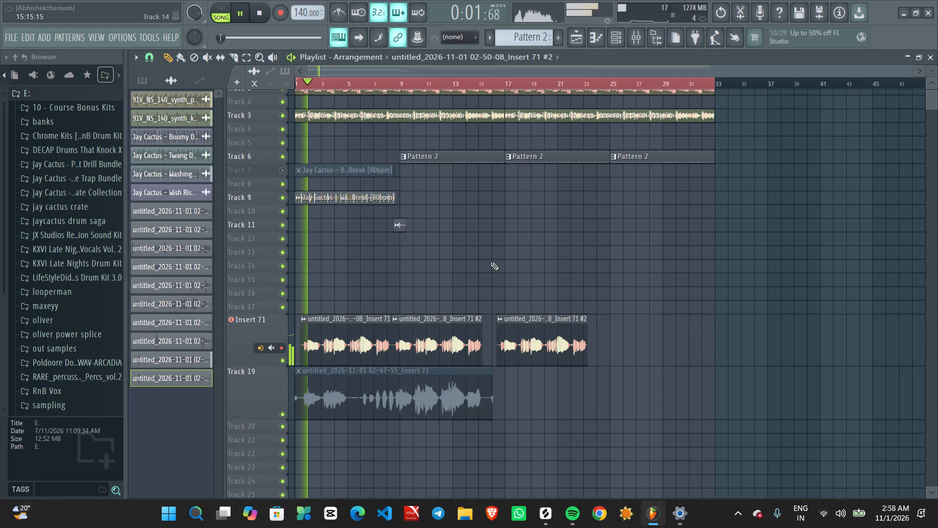
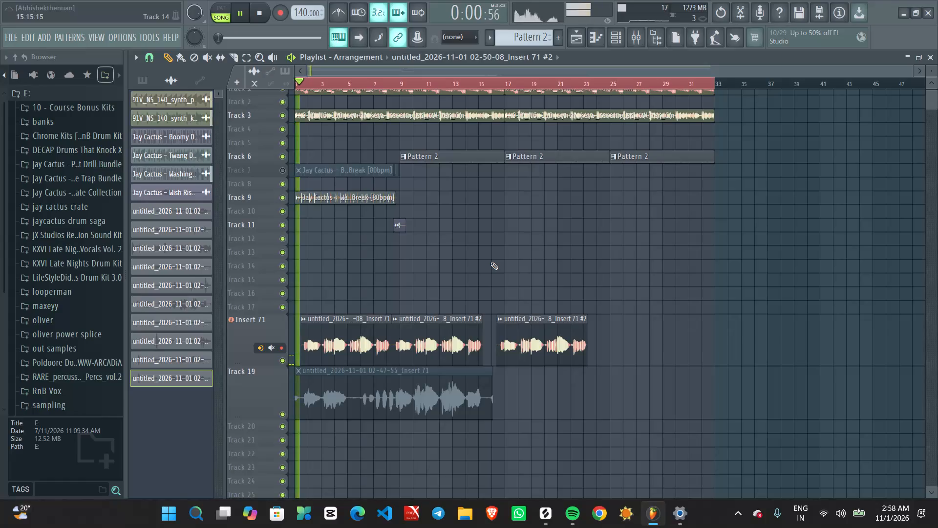
Stop the arrangement playback after comparing it with the reference section.
key("space")
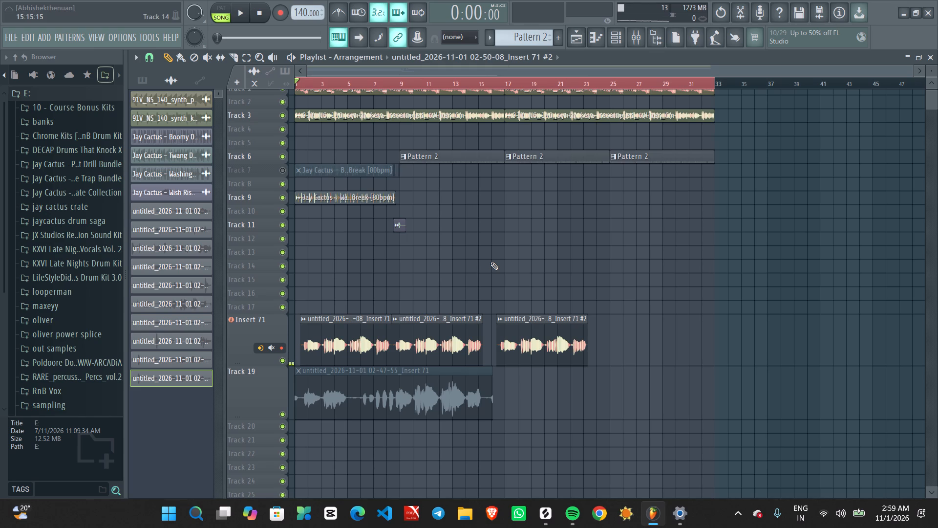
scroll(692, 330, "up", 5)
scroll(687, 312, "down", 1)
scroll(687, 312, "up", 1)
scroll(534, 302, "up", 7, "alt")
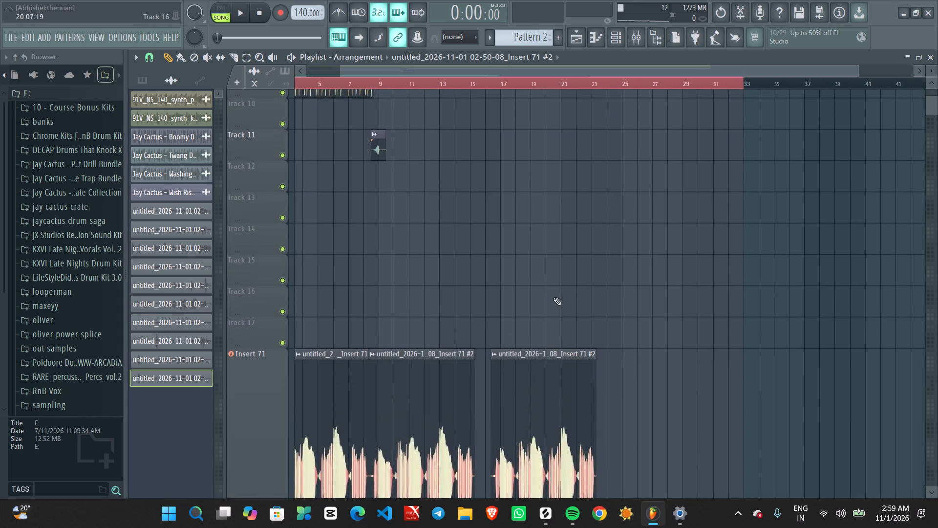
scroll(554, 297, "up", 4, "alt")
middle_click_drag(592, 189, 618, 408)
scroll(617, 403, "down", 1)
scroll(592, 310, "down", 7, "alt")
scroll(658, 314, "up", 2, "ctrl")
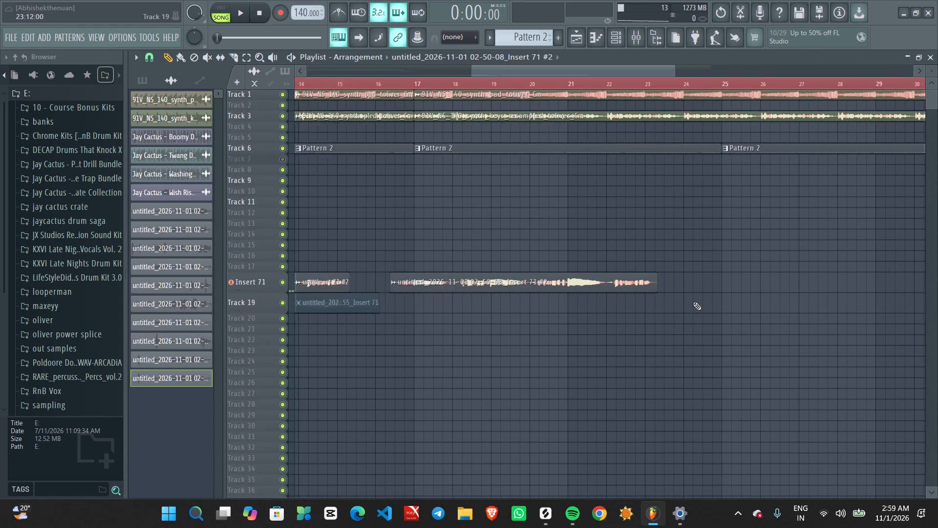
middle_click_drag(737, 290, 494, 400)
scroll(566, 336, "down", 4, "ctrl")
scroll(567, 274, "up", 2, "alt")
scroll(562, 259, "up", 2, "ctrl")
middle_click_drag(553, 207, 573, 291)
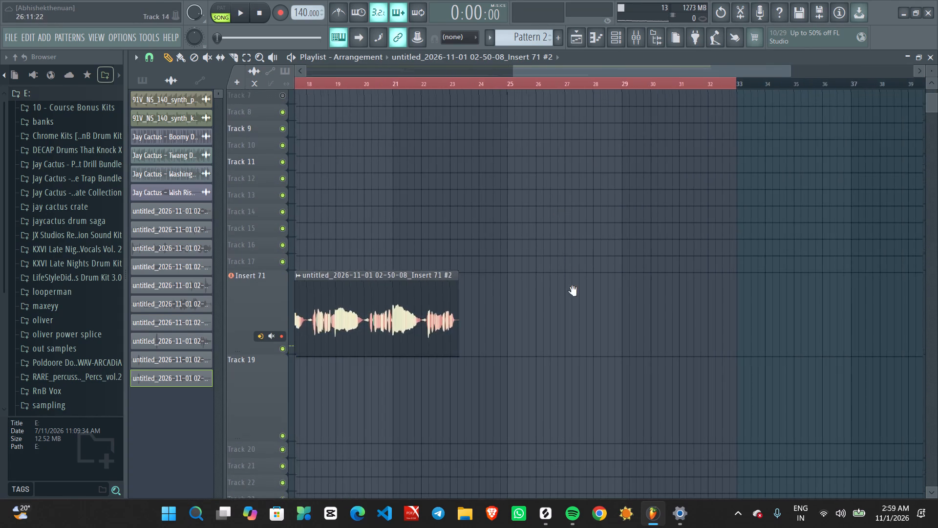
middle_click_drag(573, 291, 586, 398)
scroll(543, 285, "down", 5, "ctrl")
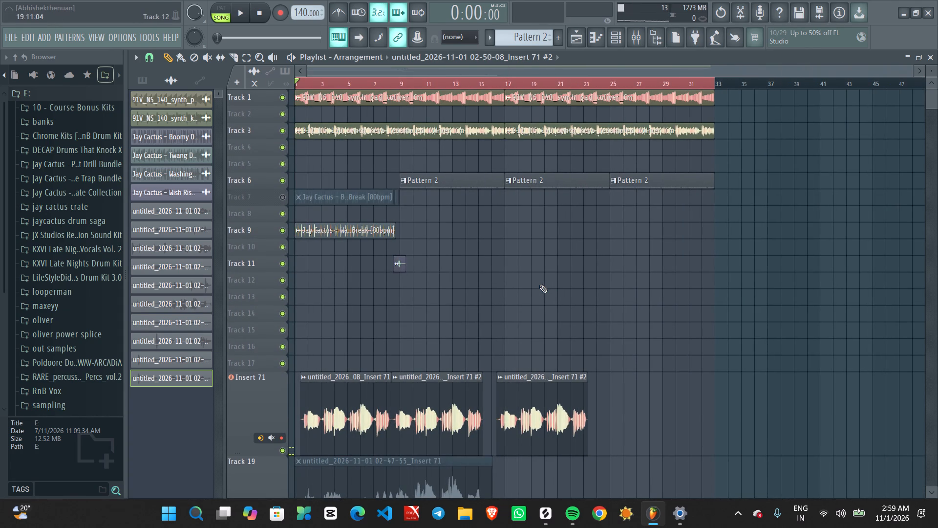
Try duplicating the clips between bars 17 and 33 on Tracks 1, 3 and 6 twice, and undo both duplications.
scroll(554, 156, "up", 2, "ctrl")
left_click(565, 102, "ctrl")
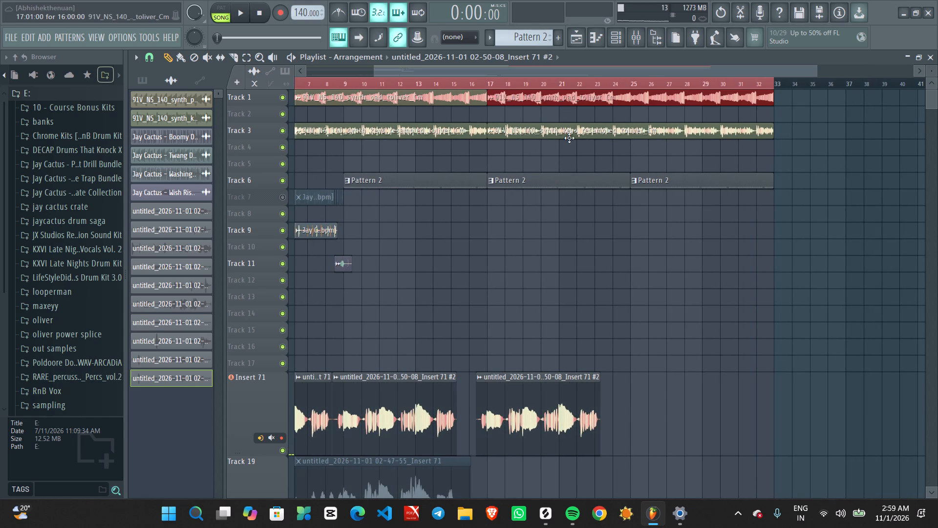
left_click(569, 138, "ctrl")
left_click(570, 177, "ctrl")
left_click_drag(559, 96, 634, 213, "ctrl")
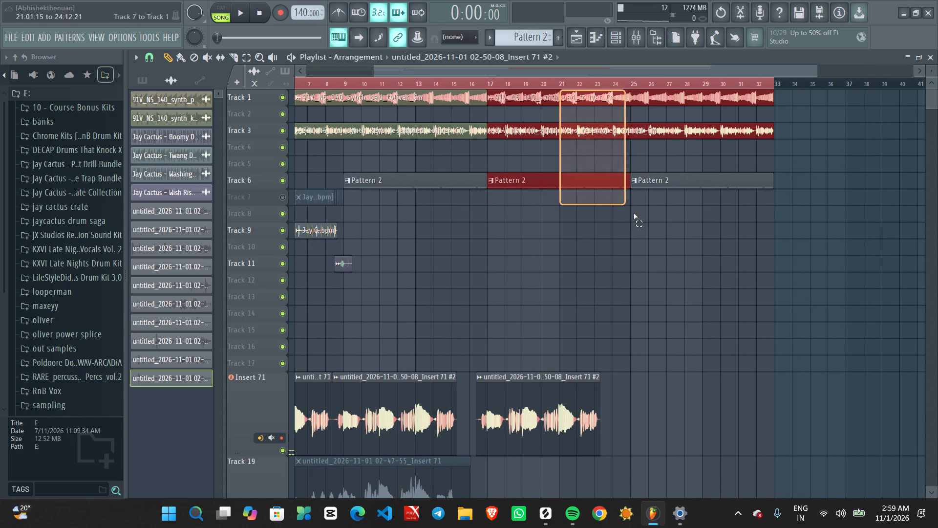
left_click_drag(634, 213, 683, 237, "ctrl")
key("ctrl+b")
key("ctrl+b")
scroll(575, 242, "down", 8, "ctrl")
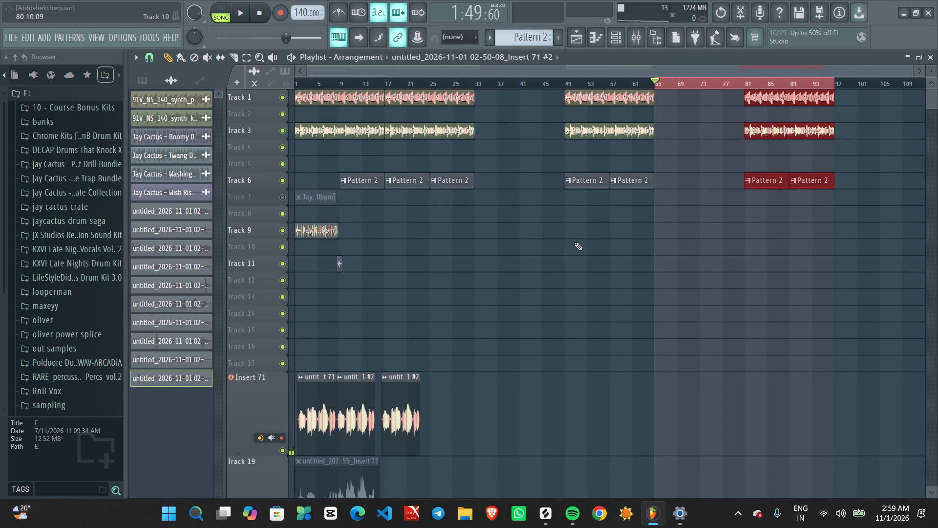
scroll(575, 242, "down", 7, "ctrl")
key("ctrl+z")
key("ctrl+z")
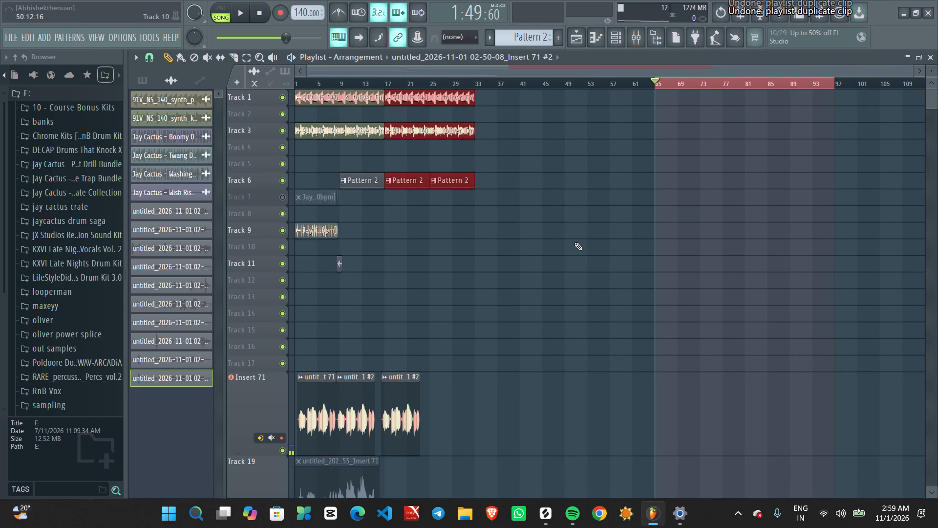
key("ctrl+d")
Select the clips between bars 17 and 33 on Tracks 1, 3 and 6 and duplicate them four times, up to bar 97.
scroll(473, 233, "up", 2, "ctrl")
middle_click_drag(472, 235, 566, 246)
scroll(648, 246, "up", 1, "ctrl")
middle_click_drag(745, 244, 649, 242)
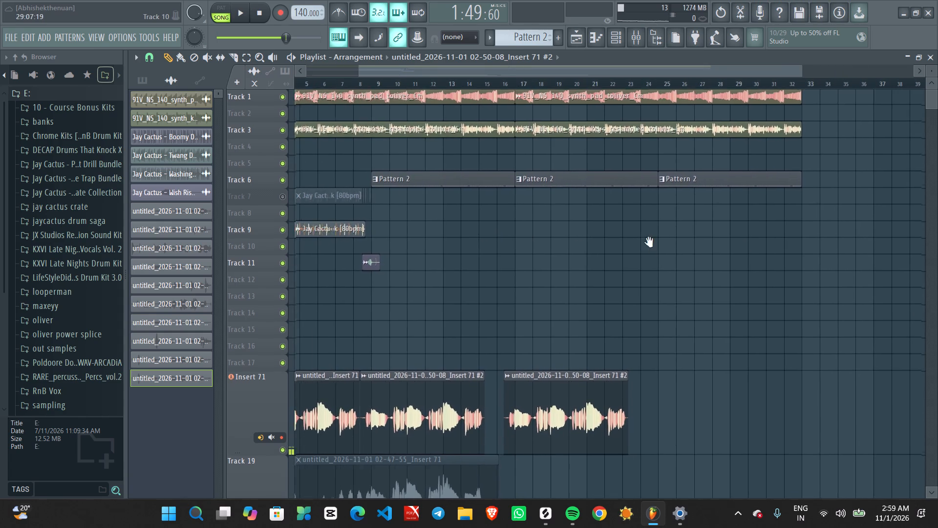
middle_click_drag(649, 242, 635, 244)
scroll(580, 226, "down", 2, "ctrl")
left_click_drag(534, 101, 661, 229, "ctrl")
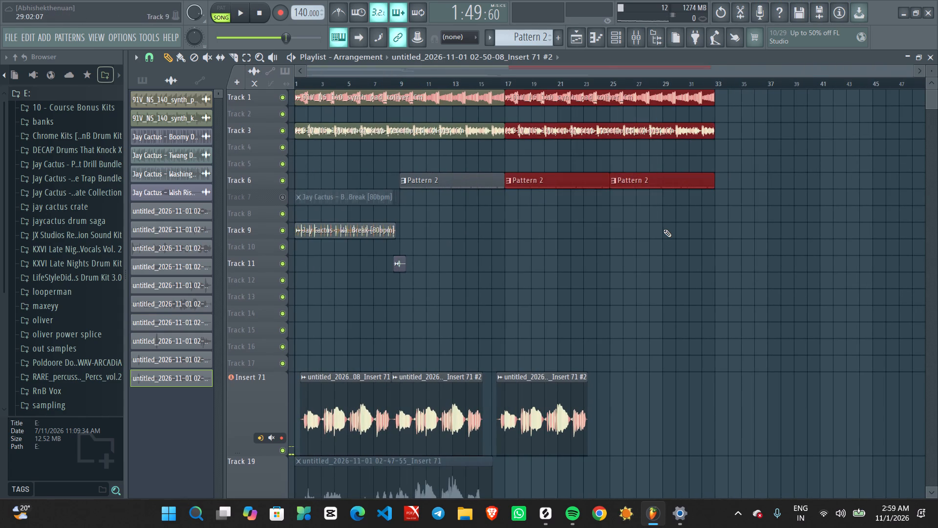
key("ctrl+b")
key("ctrl+b")
key("ctrl+b")
key("ctrl+b")
left_click(640, 267, "ctrl")
scroll(505, 241, "down", 3, "ctrl")
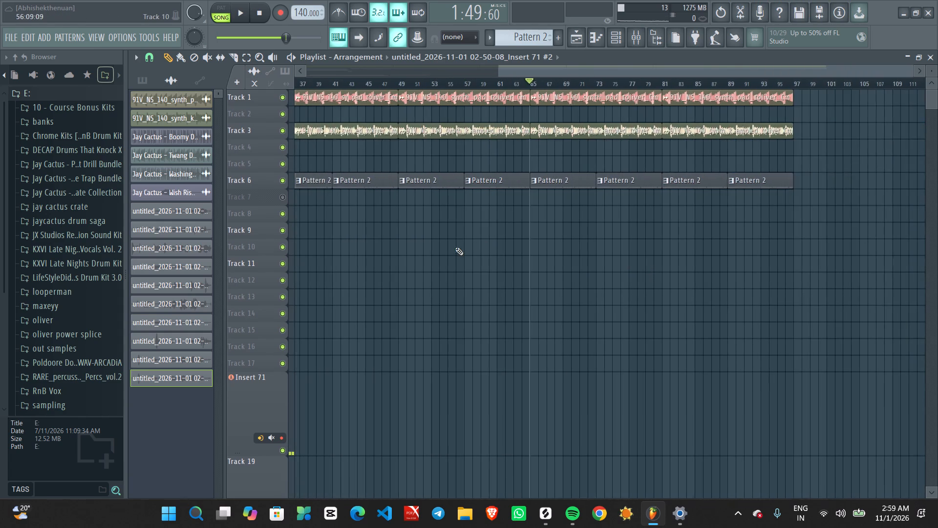
Play the extended arrangement from bar 17 and listen to the vocal section over the beat.
scroll(449, 250, "up", 1, "ctrl")
middle_click_drag(444, 262, 773, 338)
scroll(557, 303, "down", 3, "ctrl")
scroll(511, 294, "up", 2, "ctrl")
middle_click_drag(471, 308, 599, 310)
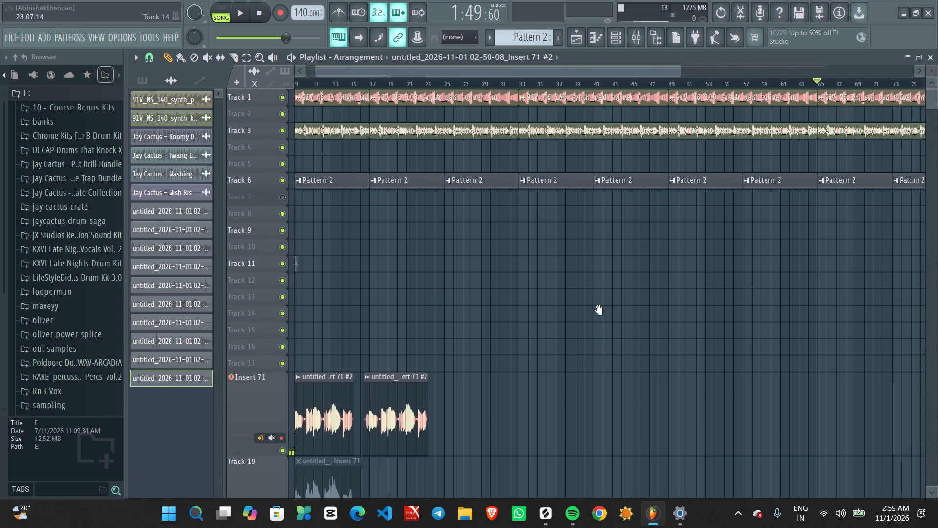
middle_click_drag(599, 310, 680, 310)
scroll(554, 288, "up", 4, "ctrl")
middle_click_drag(442, 300, 658, 356)
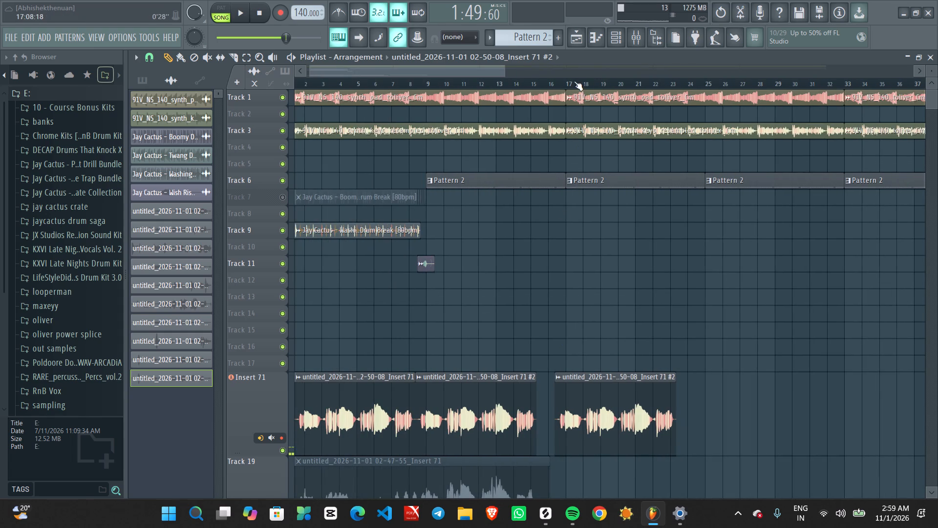
left_click(574, 81)
key("space")
scroll(683, 365, "up", 1, "ctrl")
middle_click_drag(740, 356, 686, 361)
scroll(611, 367, "down", 7, "ctrl")
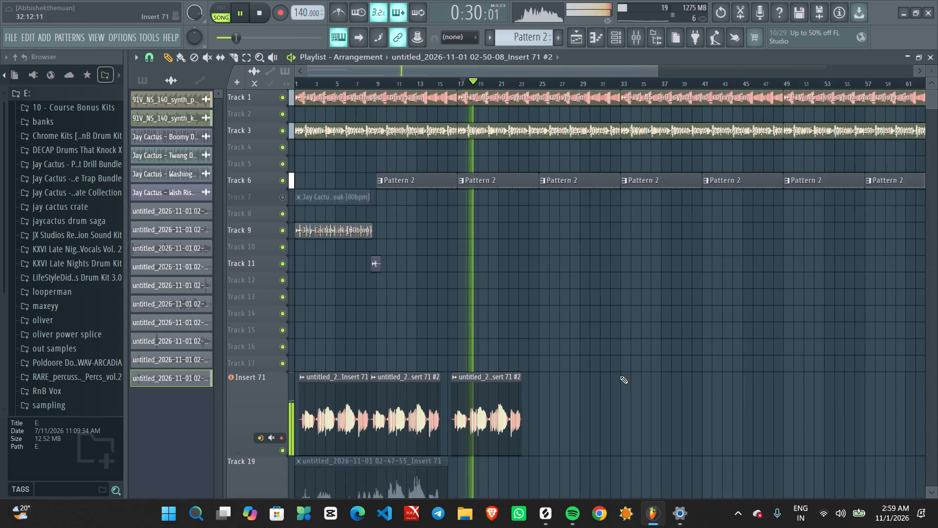
scroll(623, 376, "up", 2, "ctrl")
middle_click_drag(585, 379, 680, 395)
scroll(668, 388, "down", 3, "ctrl")
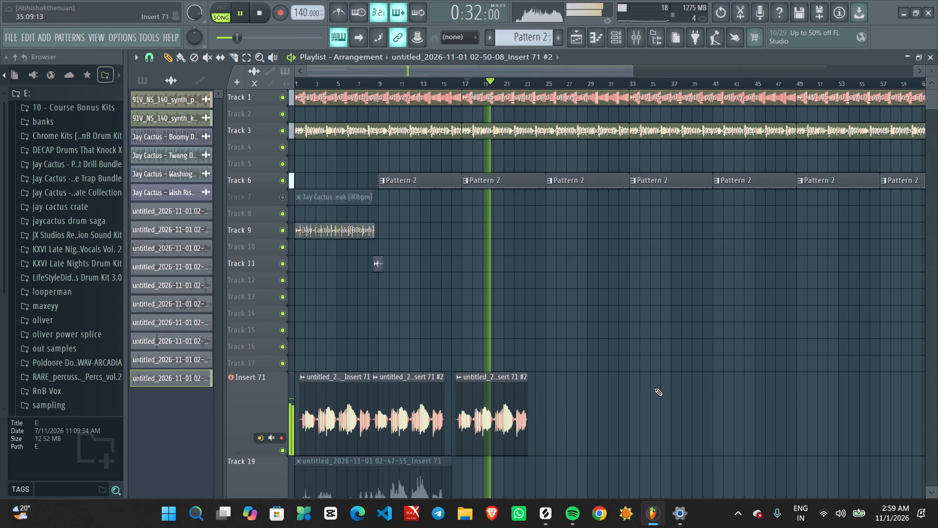
scroll(633, 389, "up", 2, "ctrl")
middle_click_drag(632, 389, 681, 398)
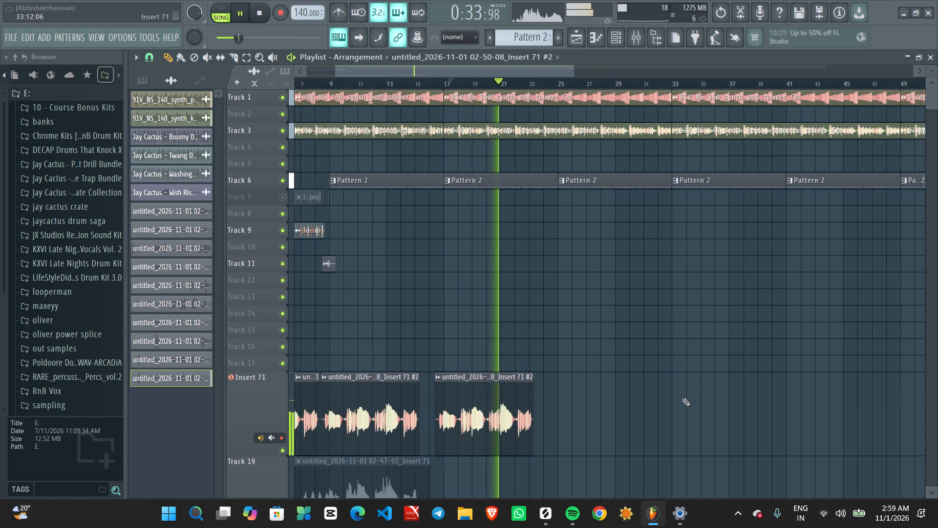
scroll(682, 398, "up", 1, "ctrl")
middle_click_drag(685, 398, 717, 402)
scroll(725, 398, "down", 3, "ctrl")
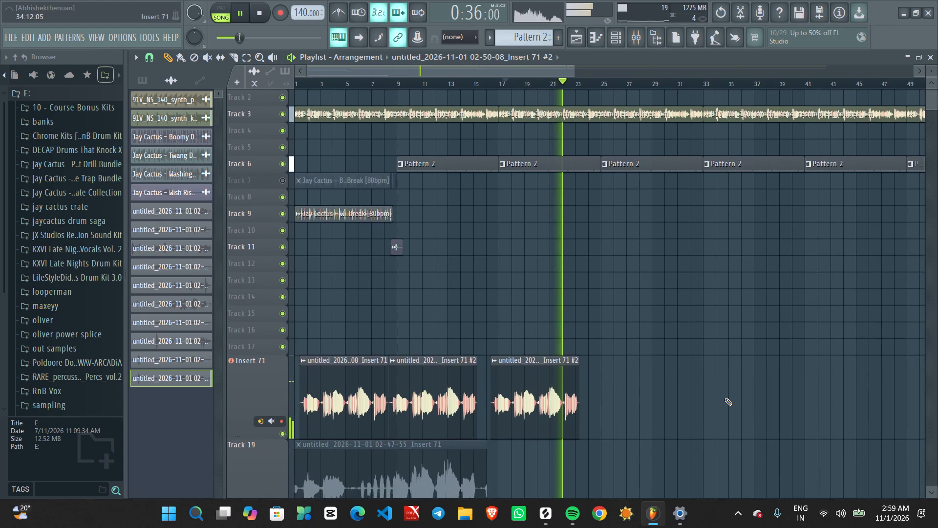
scroll(725, 398, "up", 1, "ctrl")
middle_click_drag(723, 381, 672, 430)
scroll(598, 420, "up", 2, "ctrl")
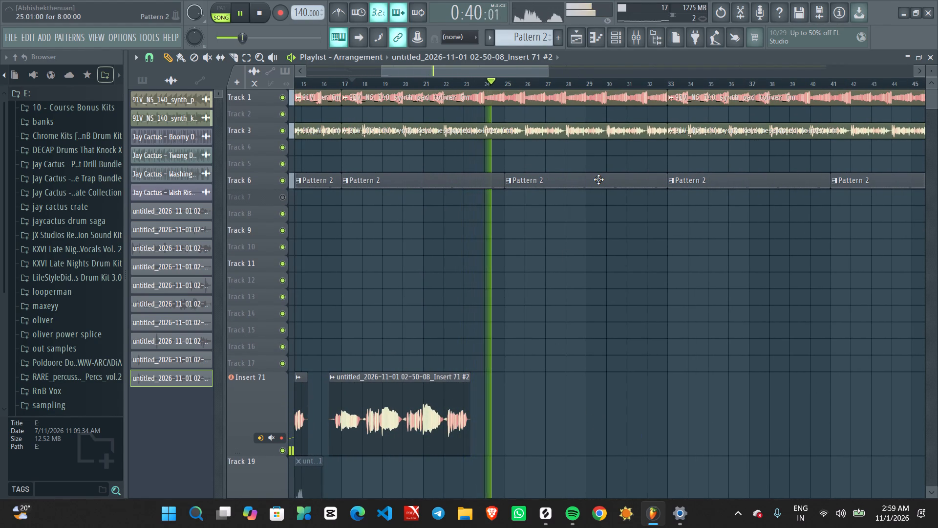
Delete the Pattern 2 clip between bars 25 and 33 on Track 6.
right_click(598, 179)
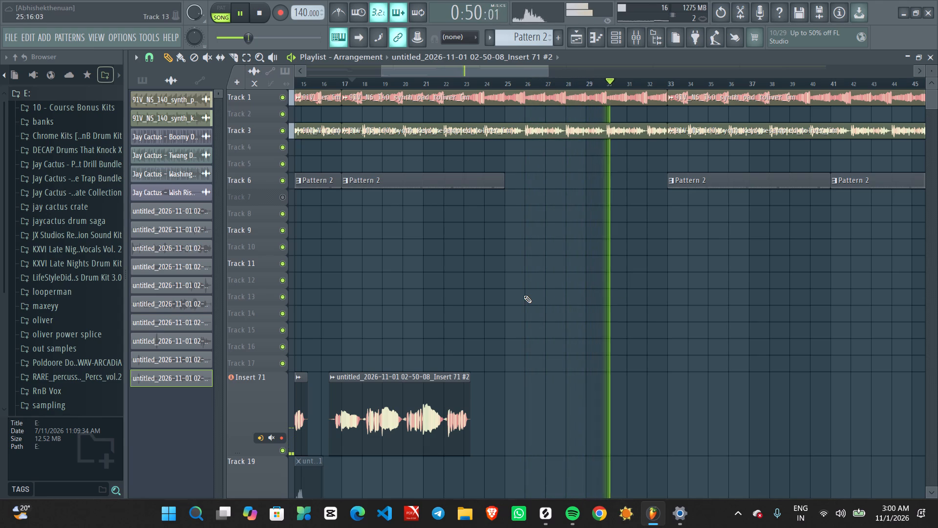
Copy the Jay Cactus - Wish Riser clip from Track 11 to Track 12, centre it on bar 33, and stop playback.
scroll(524, 295, "down", 1, "ctrl")
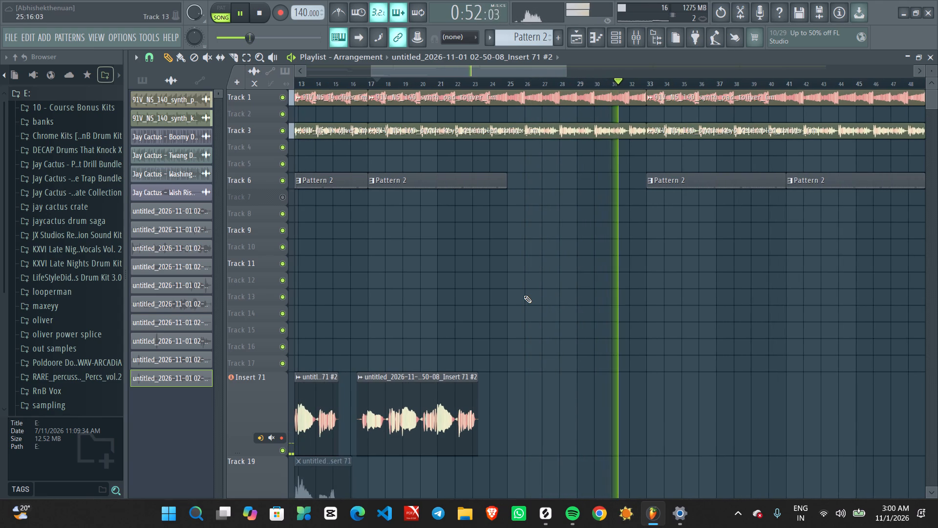
scroll(524, 295, "up", 1, "ctrl")
middle_click_drag(524, 295, 830, 347)
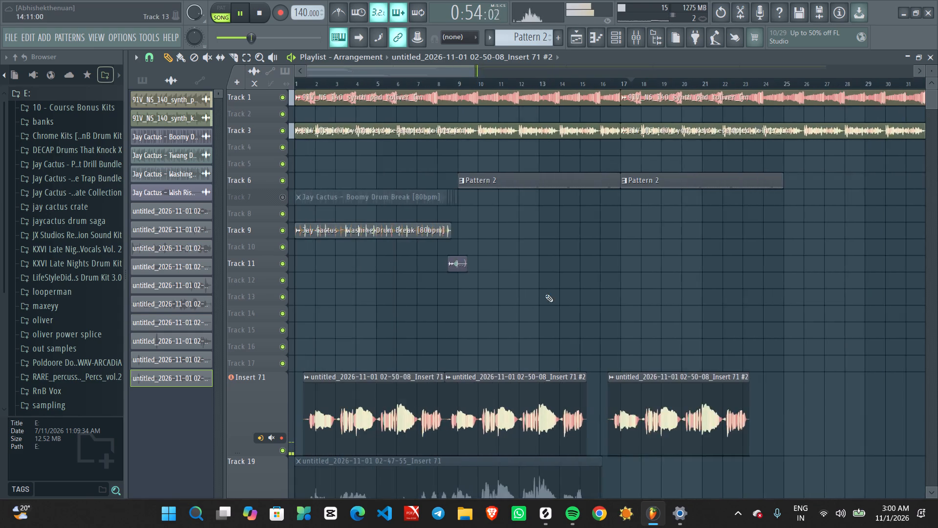
scroll(533, 292, "down", 3, "ctrl")
scroll(410, 269, "up", 3, "ctrl")
left_click_drag(414, 265, 833, 289, "shift")
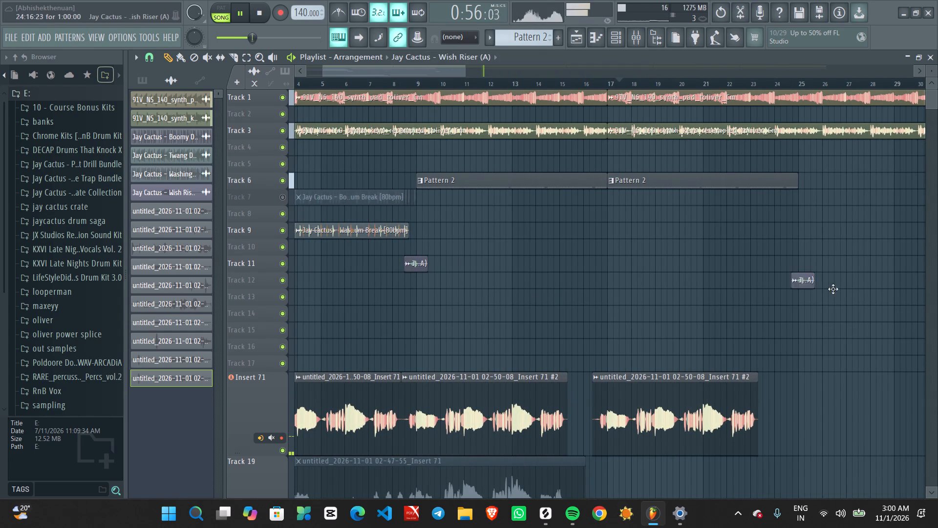
left_click_drag(833, 289, 789, 278, "shift")
key("space")
scroll(789, 290, "up", 2, "ctrl")
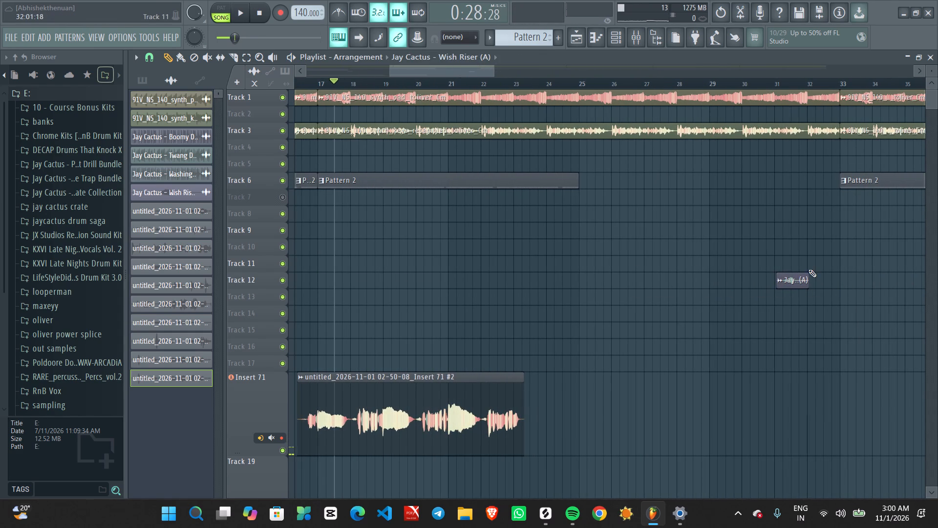
scroll(815, 280, "up", 2)
scroll(793, 293, "up", 3, "alt")
scroll(805, 288, "up", 2, "ctrl")
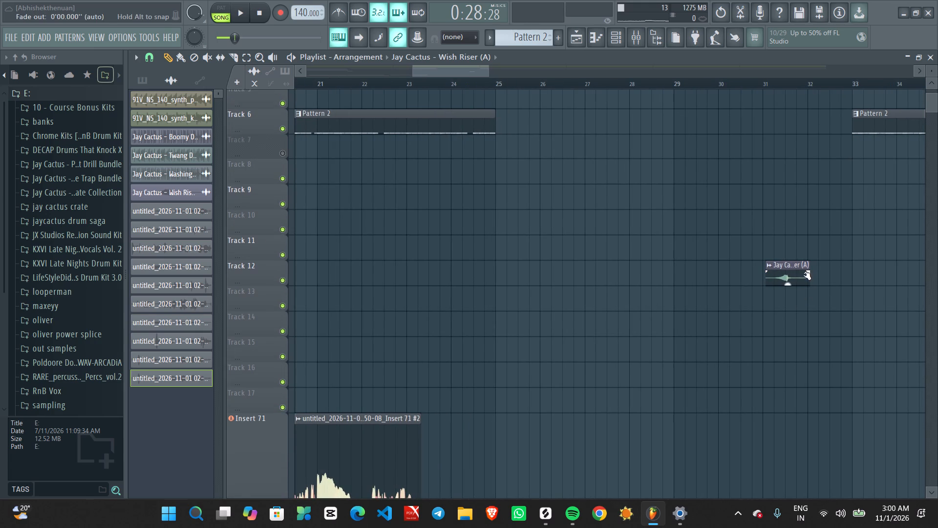
left_click_drag(804, 274, 834, 274, "alt")
left_click_drag(797, 272, 853, 272, "alt")
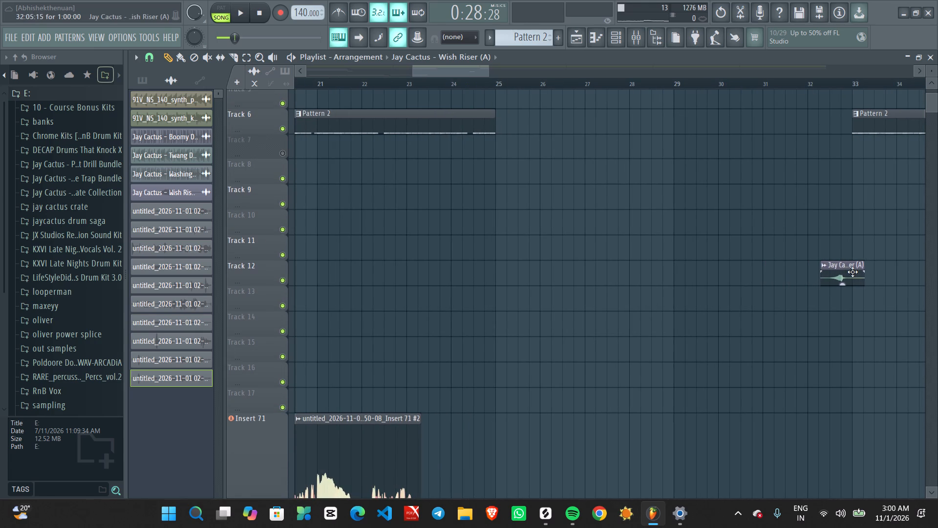
left_click_drag(853, 272, 855, 272, "alt")
scroll(858, 275, "up", 4, "ctrl")
left_click_drag(846, 274, 855, 274, "alt")
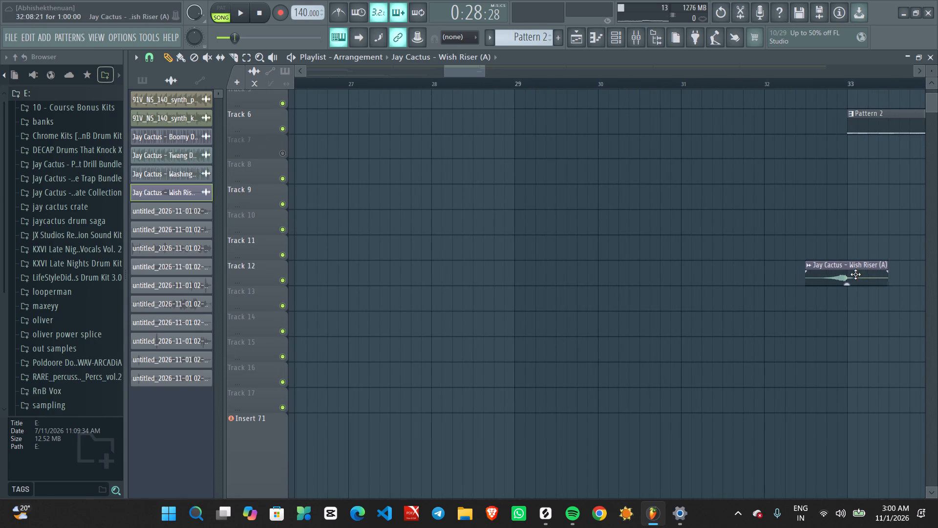
left_click_drag(855, 274, 855, 274, "alt")
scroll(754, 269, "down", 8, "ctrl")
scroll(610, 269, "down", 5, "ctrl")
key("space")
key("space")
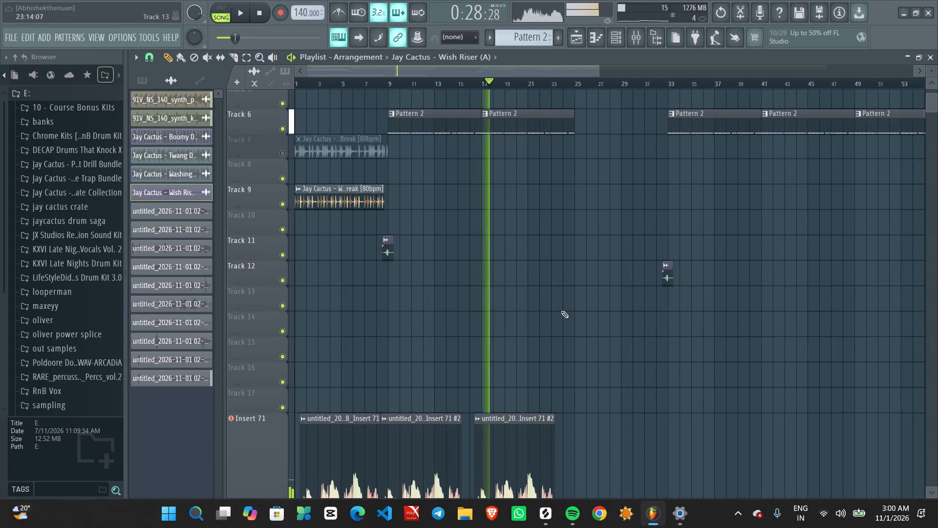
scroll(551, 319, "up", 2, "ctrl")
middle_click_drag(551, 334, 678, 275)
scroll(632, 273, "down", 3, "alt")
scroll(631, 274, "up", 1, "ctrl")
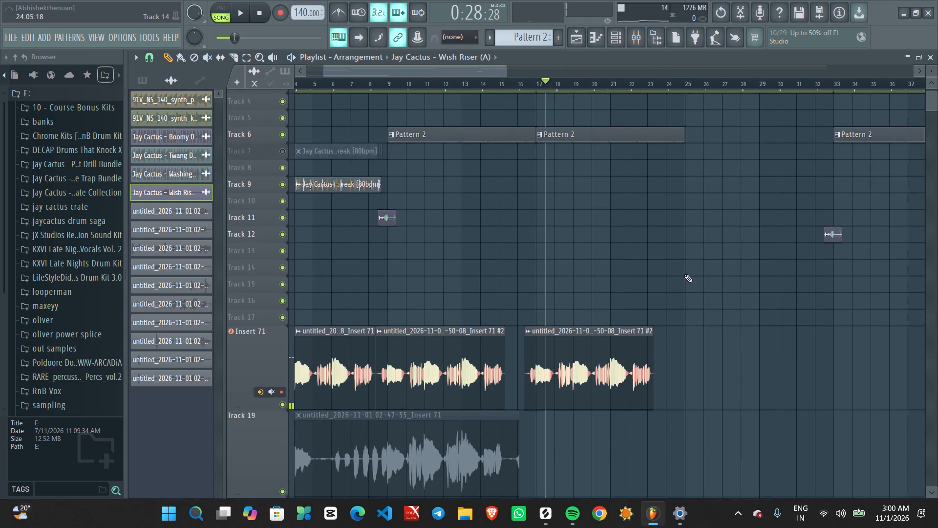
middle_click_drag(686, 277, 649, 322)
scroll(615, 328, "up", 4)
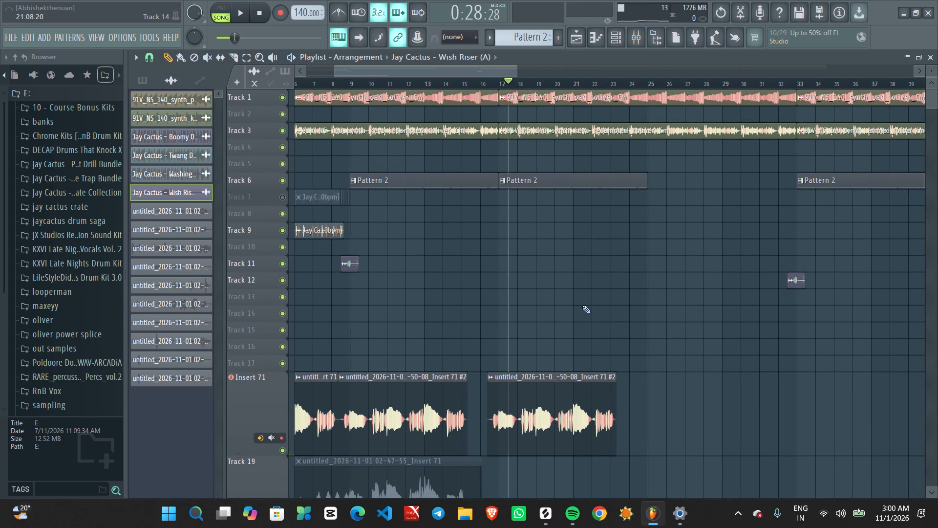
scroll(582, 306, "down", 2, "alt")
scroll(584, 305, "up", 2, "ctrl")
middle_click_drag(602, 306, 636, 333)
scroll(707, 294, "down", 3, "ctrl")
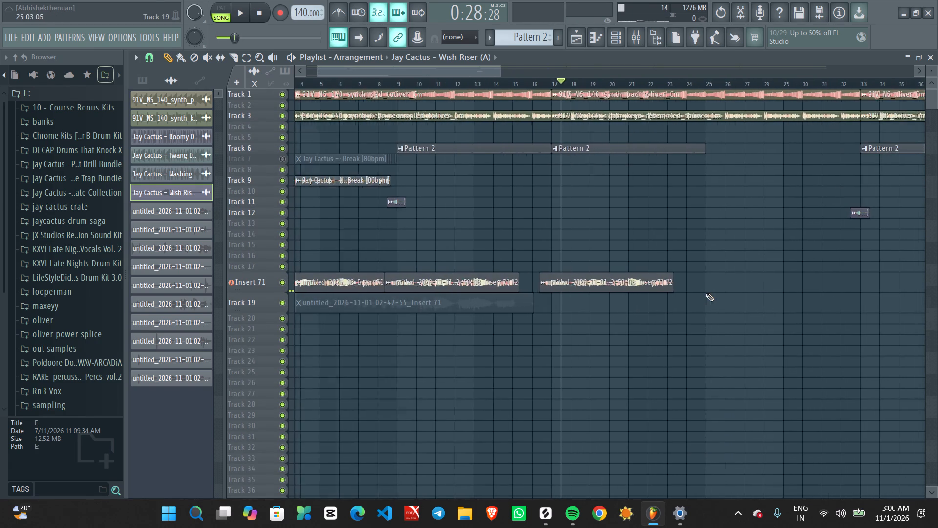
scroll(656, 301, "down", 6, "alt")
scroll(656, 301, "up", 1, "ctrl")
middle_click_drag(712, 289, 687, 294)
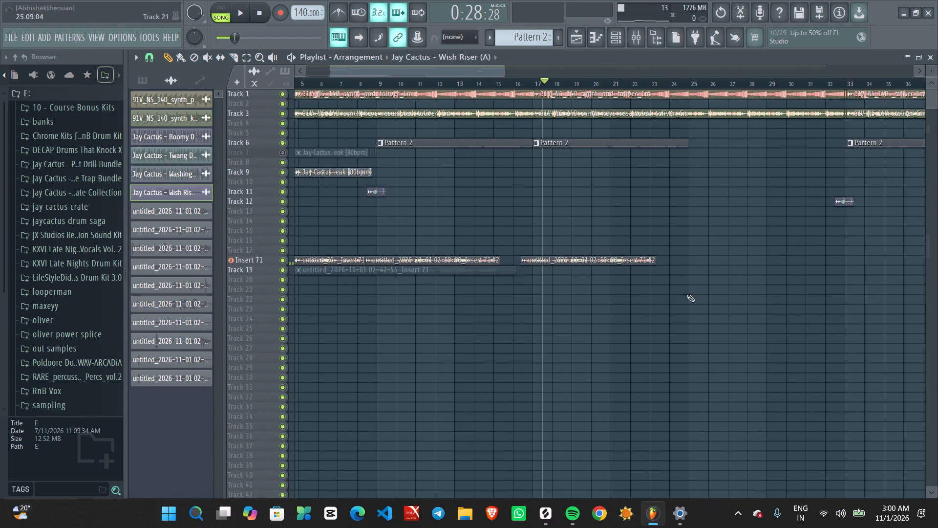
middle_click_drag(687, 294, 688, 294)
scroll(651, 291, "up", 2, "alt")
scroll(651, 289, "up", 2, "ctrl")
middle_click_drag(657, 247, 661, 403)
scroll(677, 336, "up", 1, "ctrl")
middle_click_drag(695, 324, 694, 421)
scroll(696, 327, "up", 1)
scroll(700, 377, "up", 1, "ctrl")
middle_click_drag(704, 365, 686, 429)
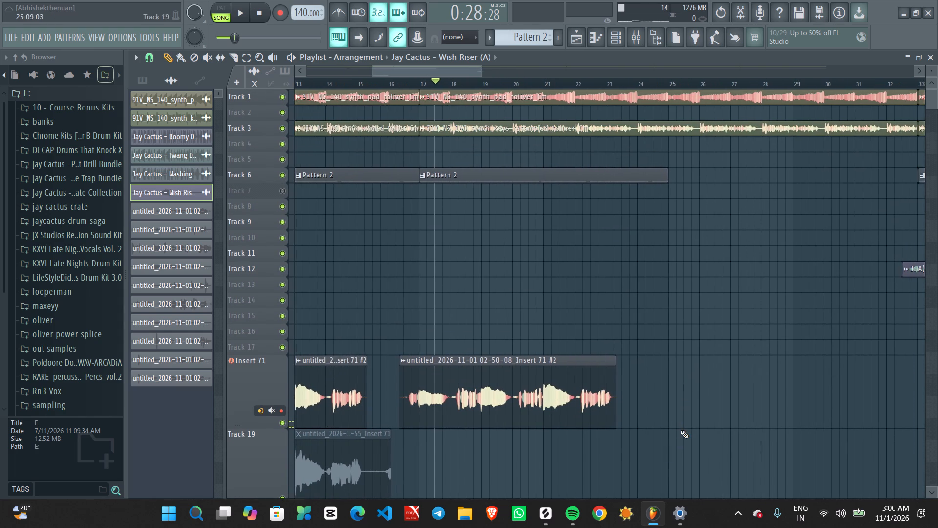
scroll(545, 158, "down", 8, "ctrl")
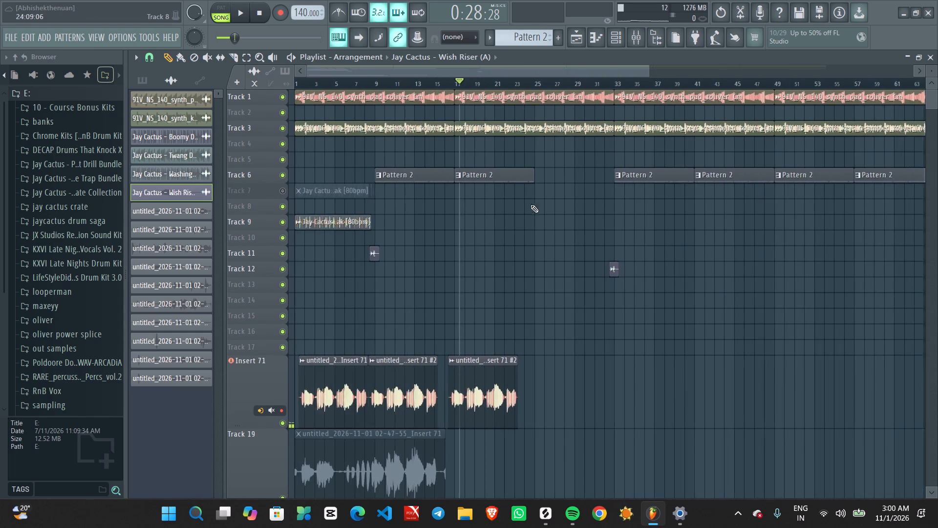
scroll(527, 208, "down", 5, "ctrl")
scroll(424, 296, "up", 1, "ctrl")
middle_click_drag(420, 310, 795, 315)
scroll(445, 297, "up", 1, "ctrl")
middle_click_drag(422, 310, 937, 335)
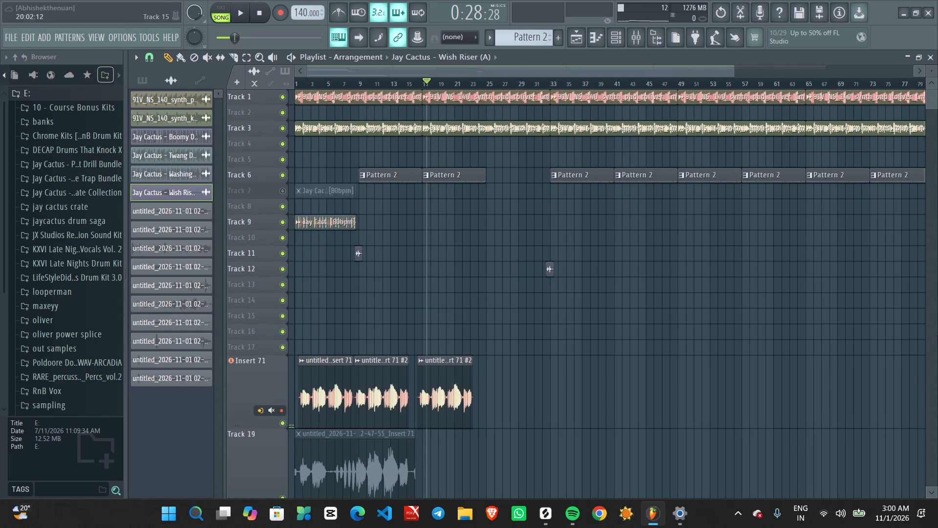
Delete the muted Insert 71 audio clip on Track 19.
scroll(394, 302, "up", 2, "ctrl")
middle_click_drag(610, 320, 753, 324)
scroll(395, 312, "up", 2, "ctrl")
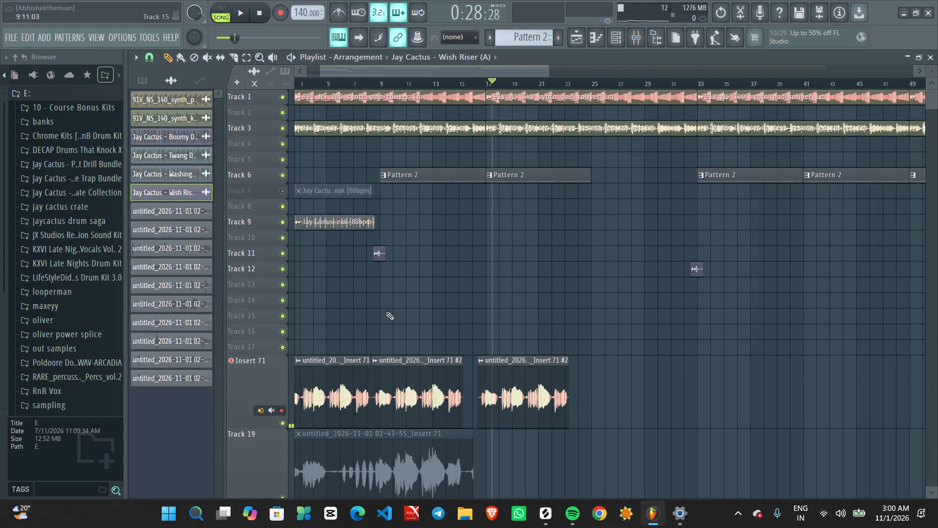
middle_click_drag(357, 320, 652, 328)
scroll(465, 325, "down", 2, "alt")
scroll(407, 346, "up", 1, "alt")
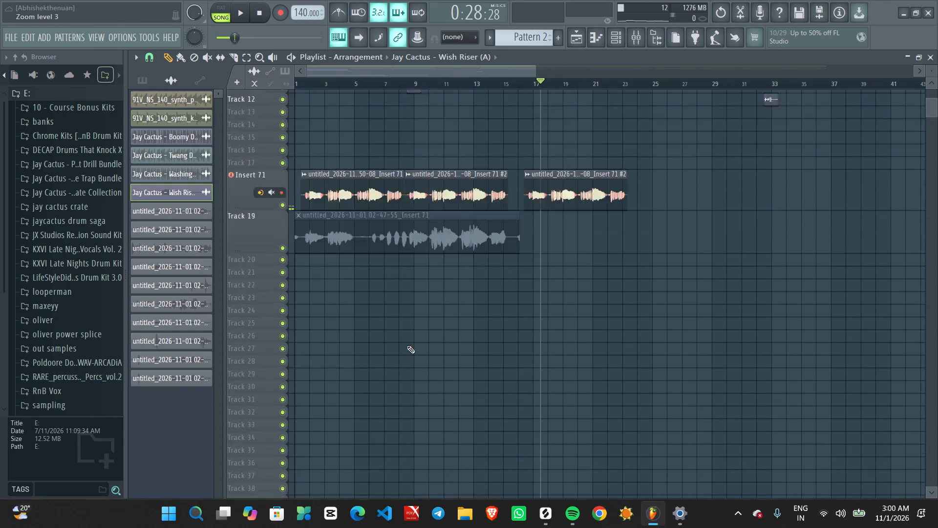
scroll(407, 346, "up", 2, "alt")
scroll(398, 330, "up", 2, "ctrl")
middle_click_drag(397, 320, 468, 509)
right_click(420, 318)
Play the arrangement from bar 17 and listen to the Insert 71 vocal clip and the drum gap after it.
scroll(471, 333, "down", 2, "ctrl")
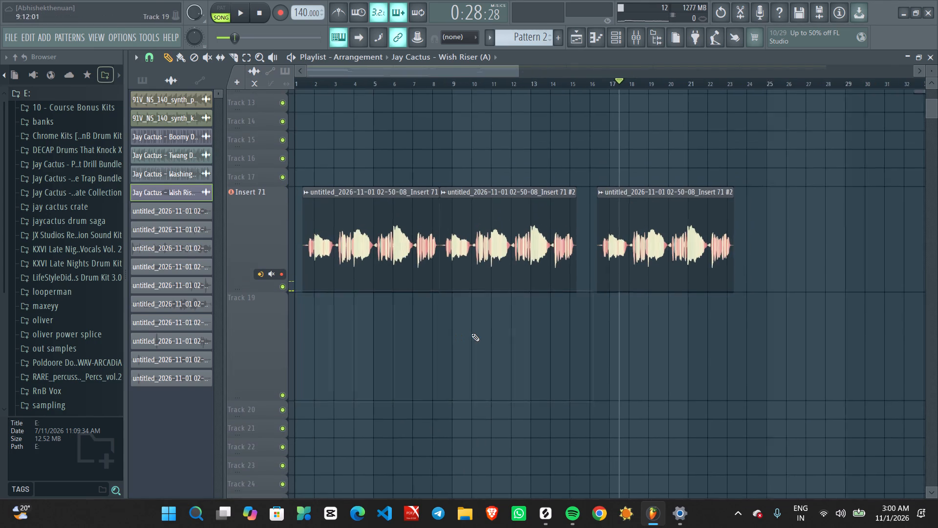
scroll(471, 333, "up", 1, "ctrl")
scroll(471, 333, "down", 4, "ctrl")
scroll(432, 341, "up", 2, "ctrl")
middle_click_drag(387, 354, 607, 368)
scroll(466, 340, "down", 2, "ctrl")
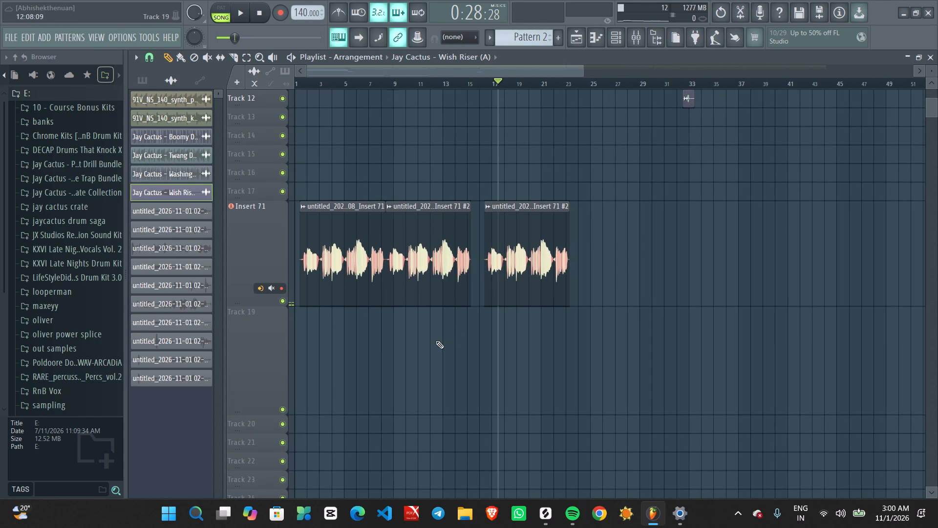
key("space")
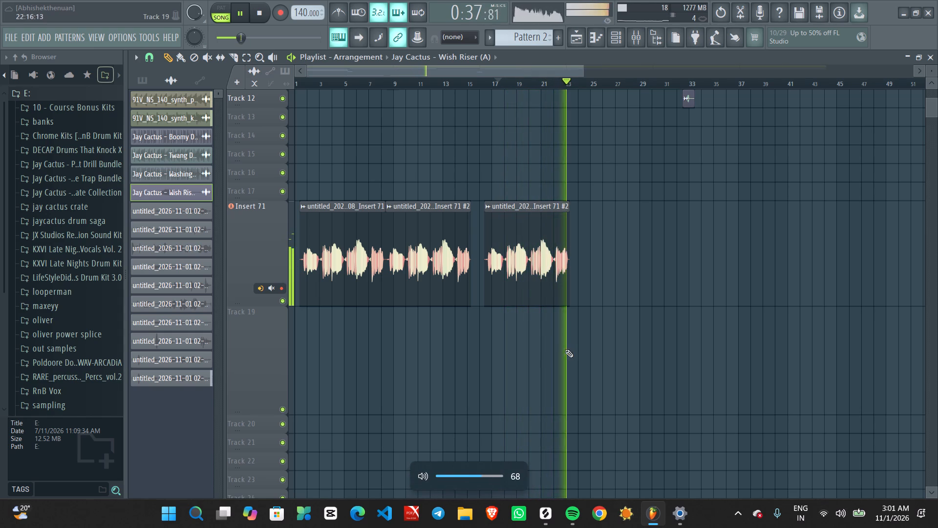
scroll(570, 336, "up", 2, "ctrl")
middle_click_drag(570, 281, 582, 501)
scroll(596, 433, "up", 1, "ctrl")
middle_click_drag(640, 409, 613, 338)
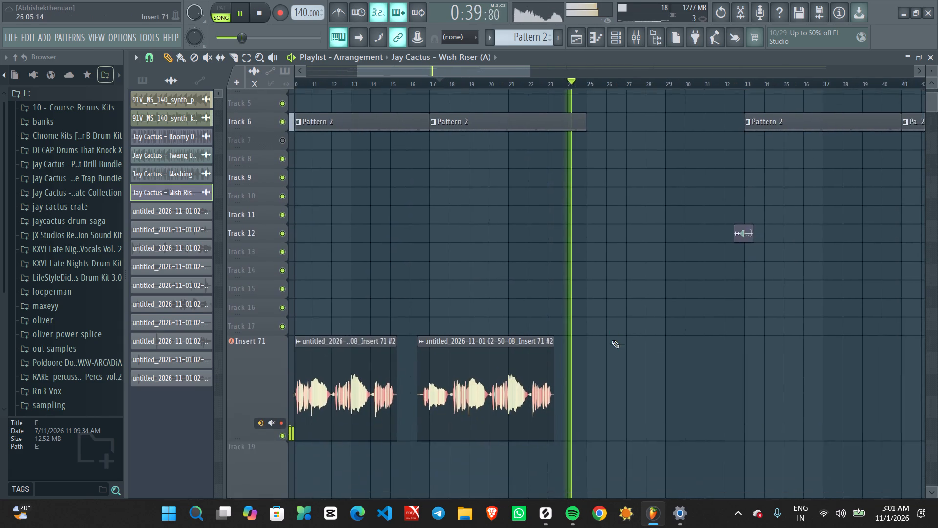
scroll(614, 348, "up", 2)
middle_click_drag(645, 344, 622, 344)
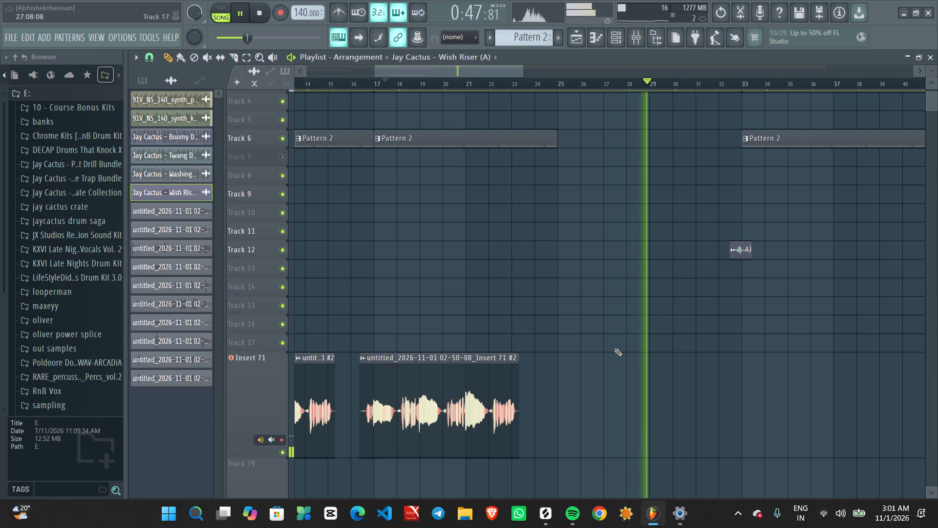
Continue listening through the Track 12 riser and the Pattern 2 section from bar 33 past bar 49, and stop playback.
scroll(568, 334, "down", 8, "ctrl")
scroll(508, 327, "up", 2, "ctrl")
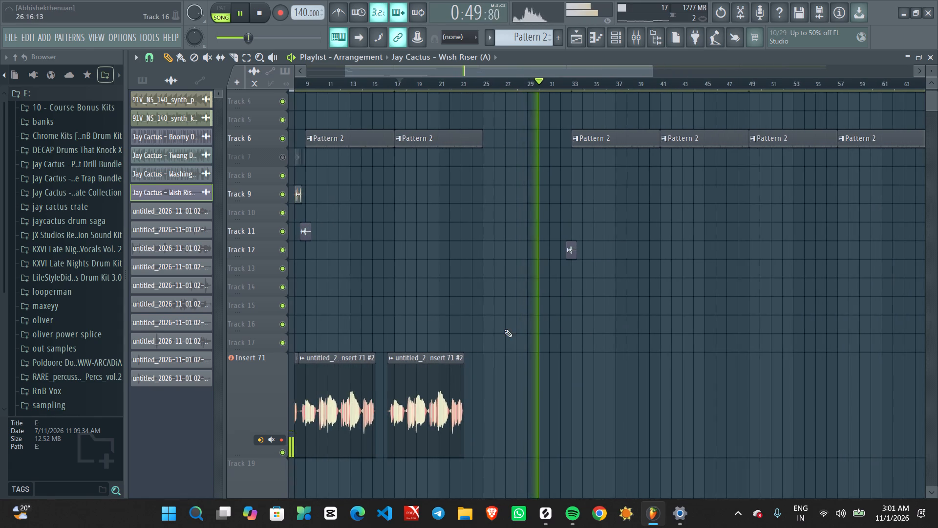
middle_click_drag(515, 335, 631, 360)
scroll(518, 336, "up", 1)
scroll(635, 361, "up", 1, "ctrl")
middle_click_drag(697, 355, 619, 362)
scroll(585, 362, "up", 2, "ctrl")
middle_click_drag(581, 388, 582, 378)
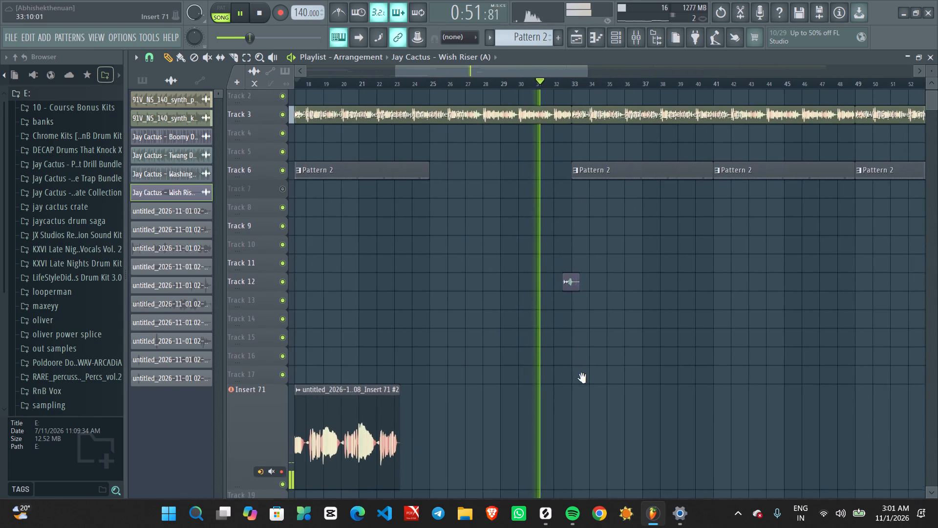
middle_click_drag(582, 378, 584, 356)
scroll(593, 356, "up", 1, "ctrl")
middle_click_drag(635, 342, 608, 407)
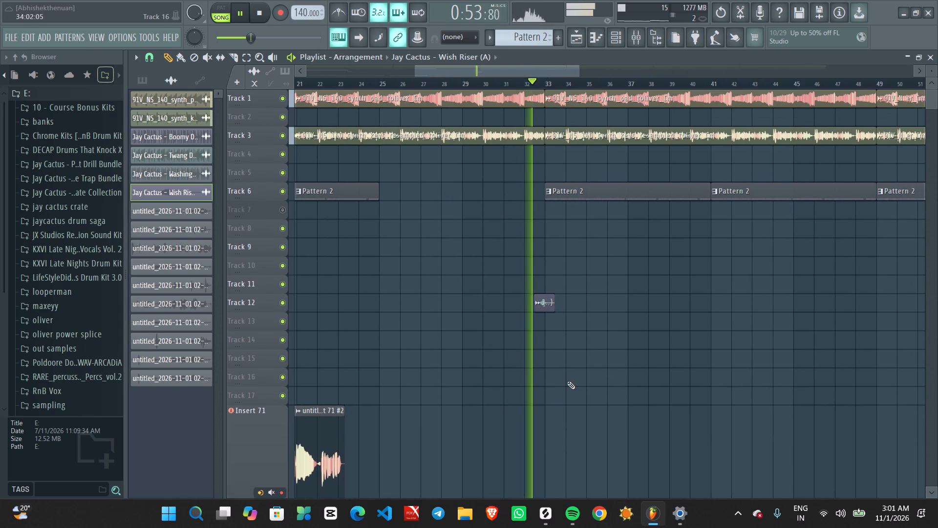
scroll(561, 381, "down", 3, "ctrl")
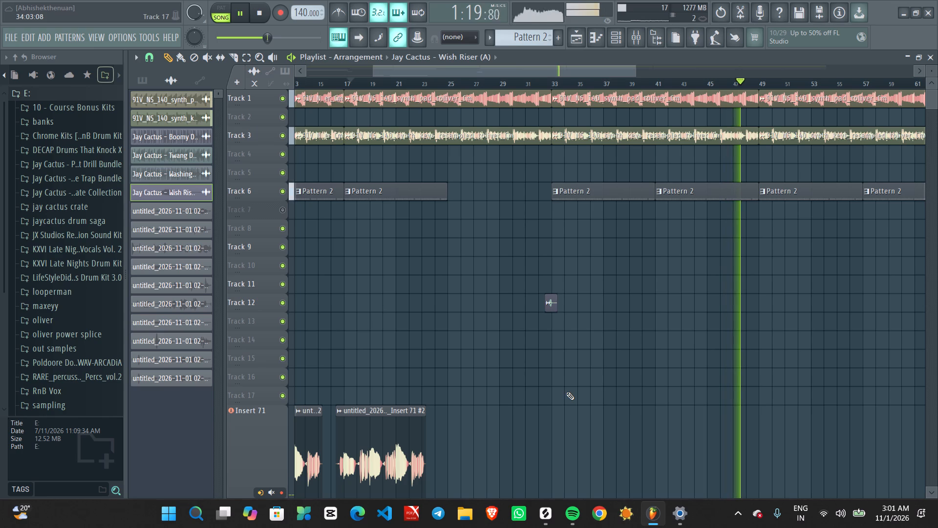
scroll(566, 392, "down", 7, "ctrl")
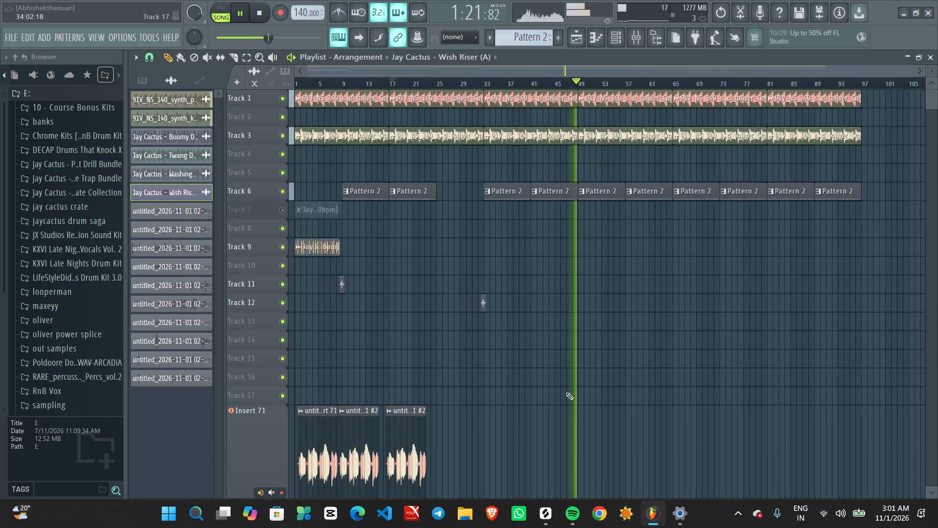
scroll(566, 392, "down", 2, "ctrl")
scroll(565, 392, "up", 2, "ctrl")
middle_click_drag(566, 388, 679, 380)
scroll(678, 379, "down", 3, "ctrl")
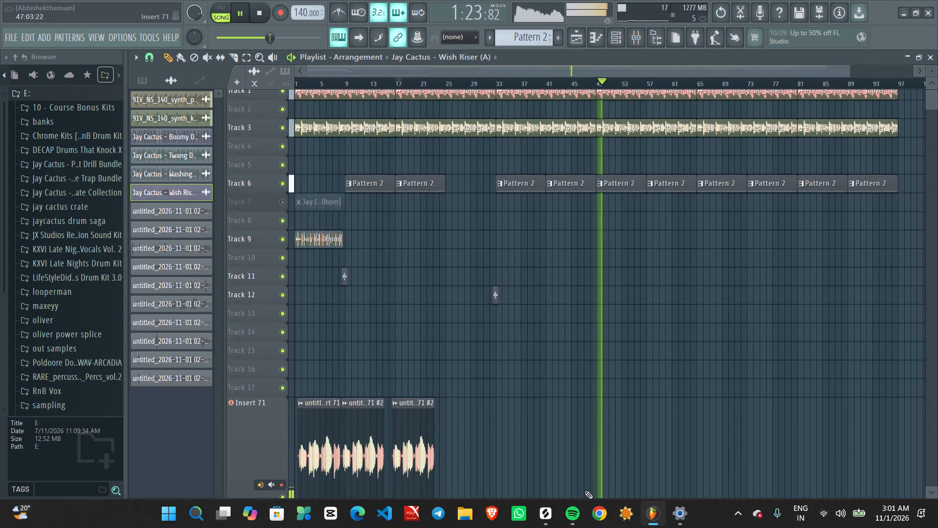
key("space")
Switch to Spotify and resume the reference track Solar Eclipse.
left_click(577, 514)
key("space")
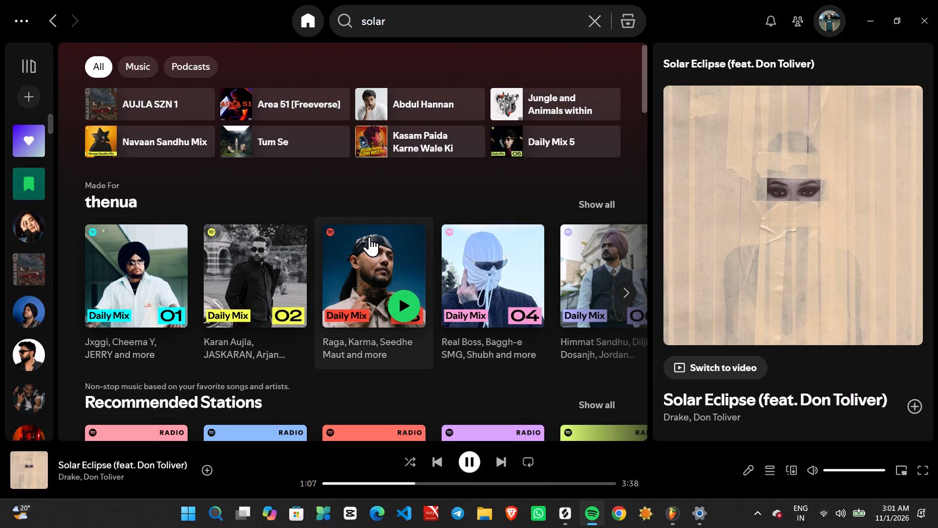
Find the album Company among the recent items on the home page and play it.
scroll(413, 225, "down", 8)
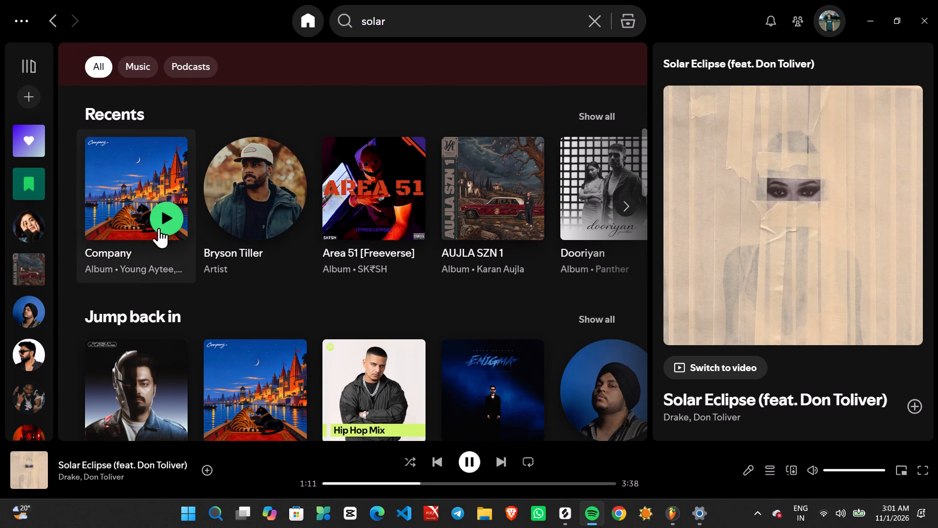
left_click(163, 221)
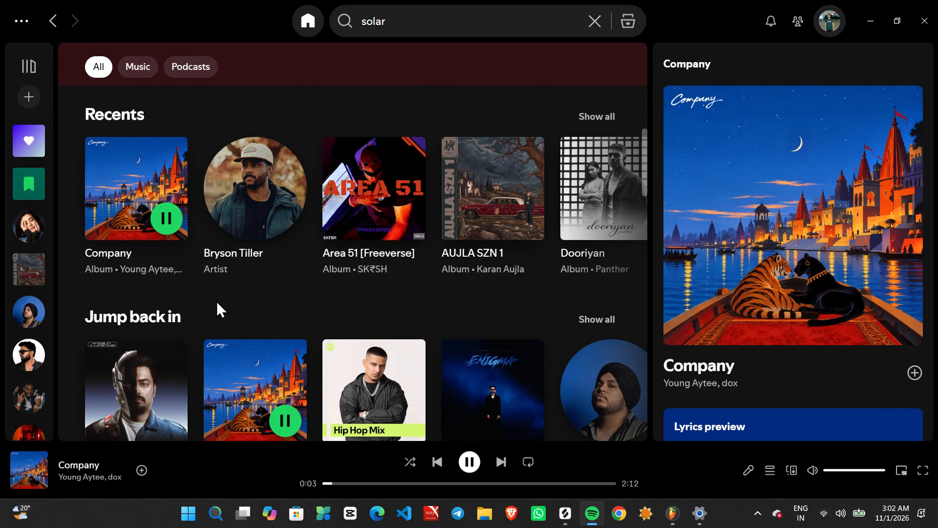
Listen to Company while browsing the home feed's mixes, stations and recommendations for reference music, and pause it.
scroll(302, 316, "up", 5)
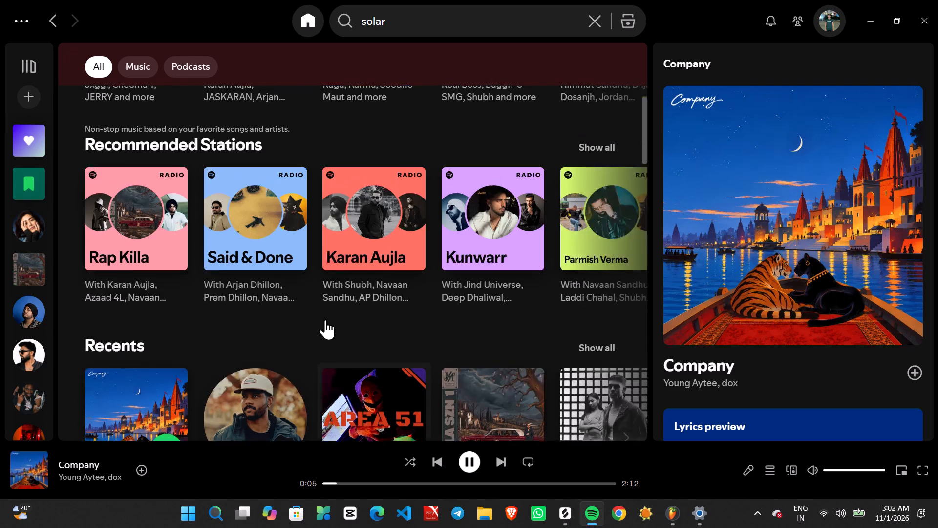
scroll(320, 312, "up", 9)
scroll(319, 311, "down", 1)
scroll(319, 311, "up", 2)
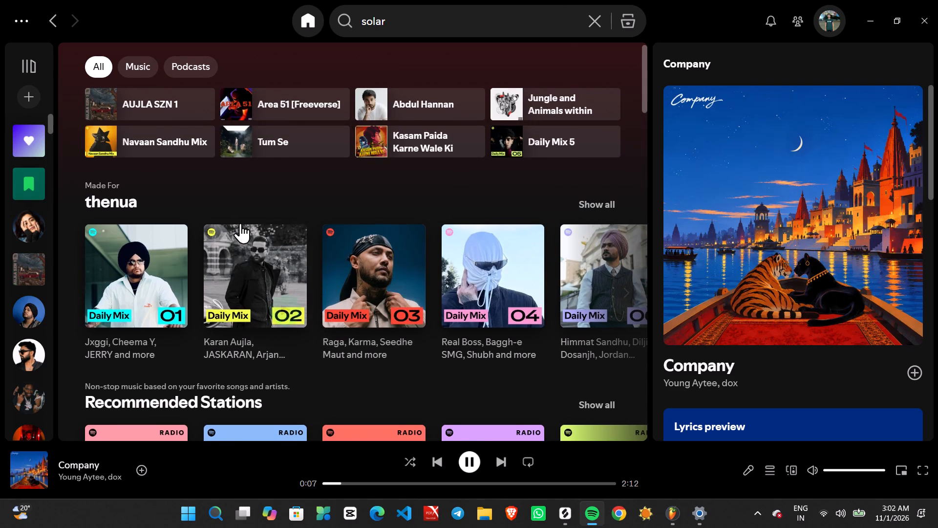
scroll(303, 181, "down", 10)
scroll(315, 232, "up", 8)
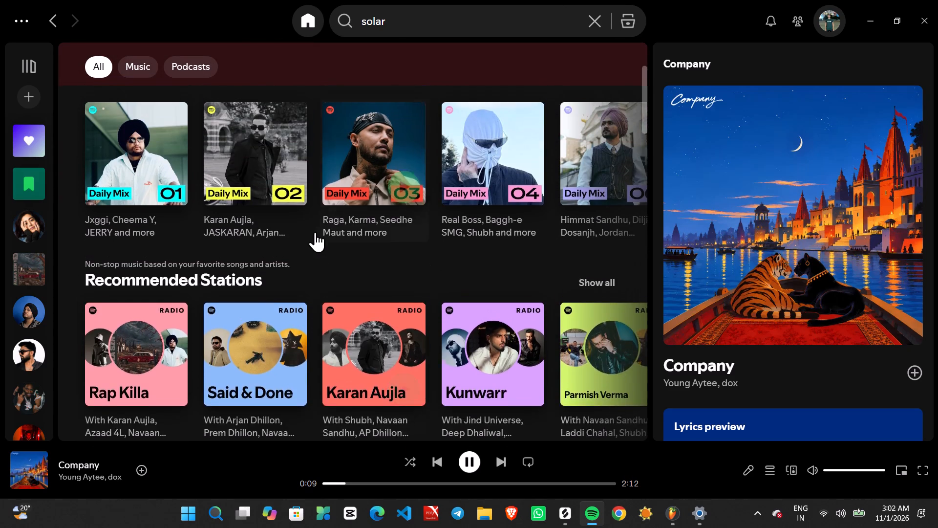
scroll(315, 232, "up", 7)
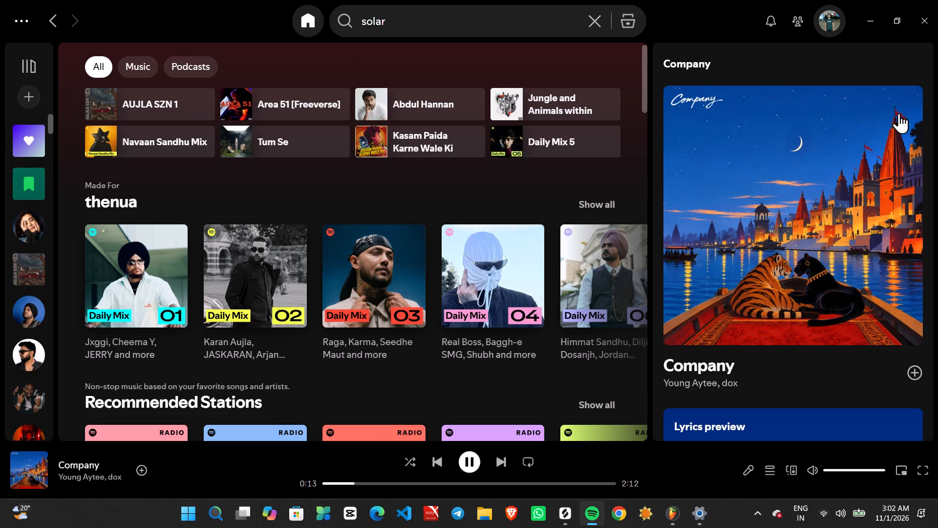
scroll(315, 376, "down", 13)
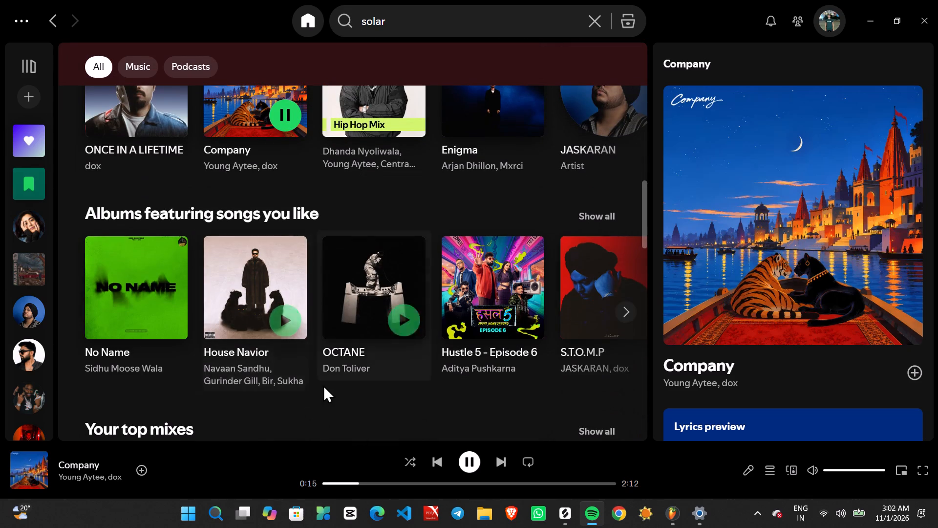
scroll(325, 400, "down", 2)
scroll(325, 400, "up", 1)
scroll(324, 401, "down", 8)
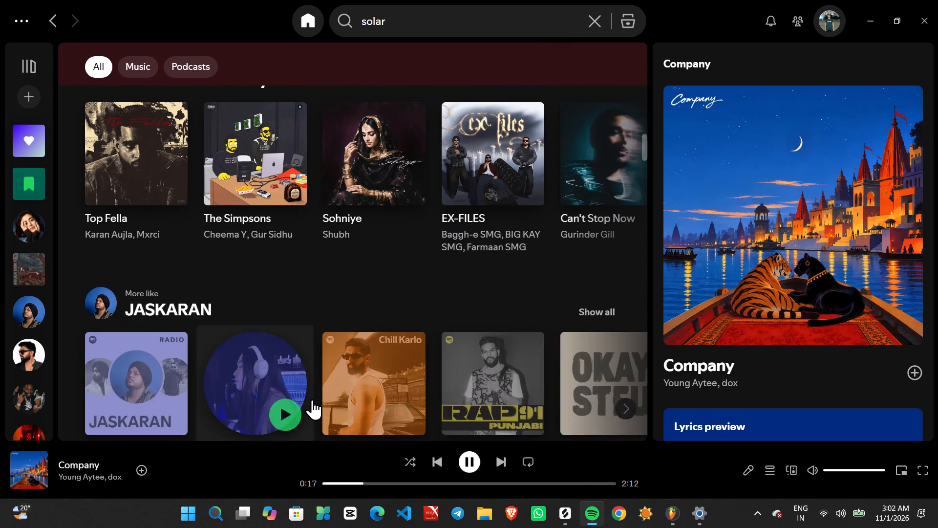
scroll(312, 399, "up", 14)
scroll(314, 399, "down", 1)
scroll(314, 399, "up", 14)
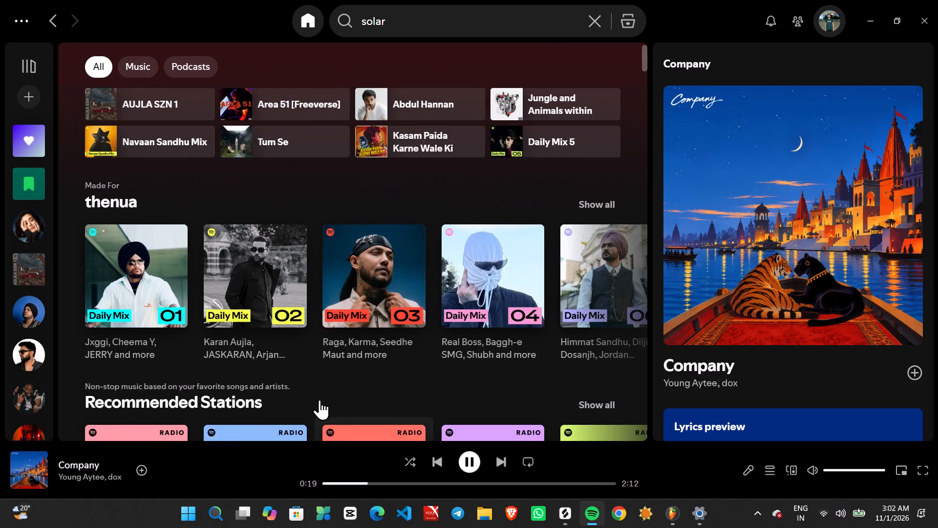
scroll(320, 399, "up", 3)
scroll(320, 399, "down", 1)
scroll(320, 399, "up", 12)
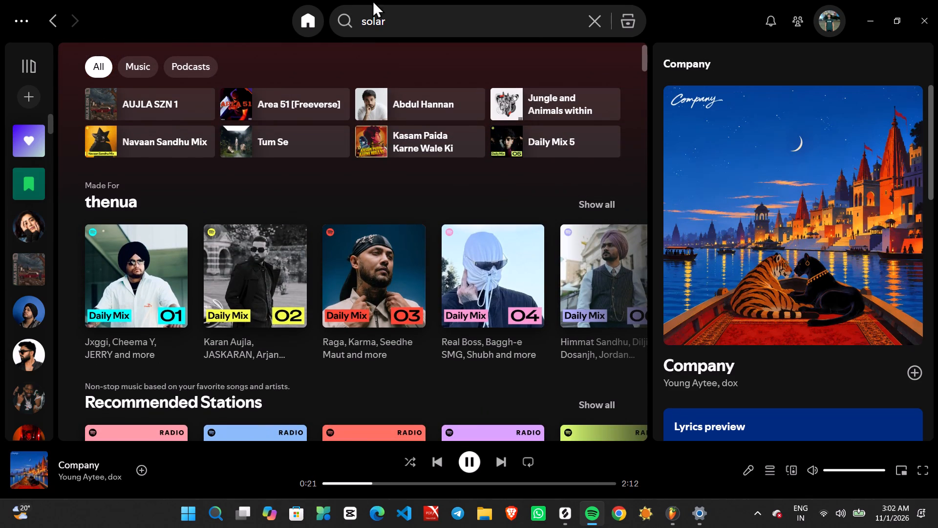
scroll(314, 182, "down", 17)
scroll(316, 197, "down", 9)
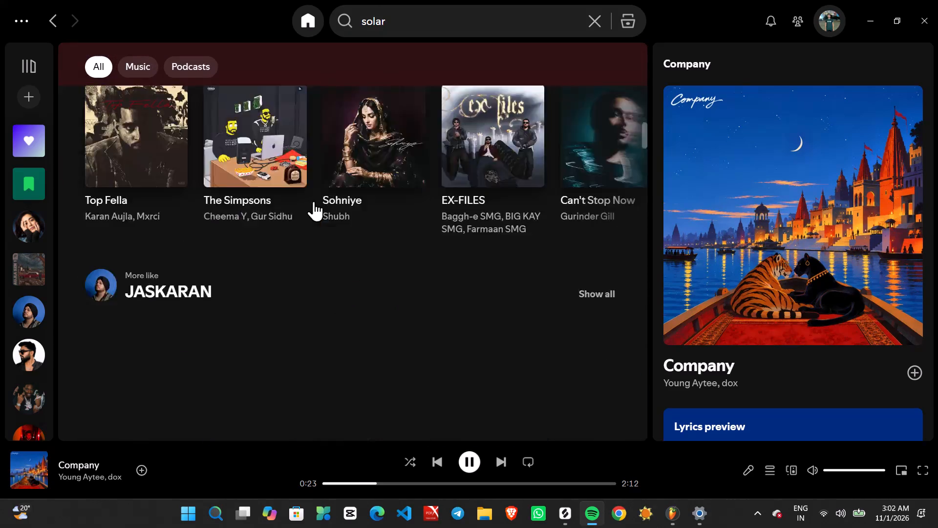
scroll(314, 204, "up", 1)
scroll(314, 205, "down", 15)
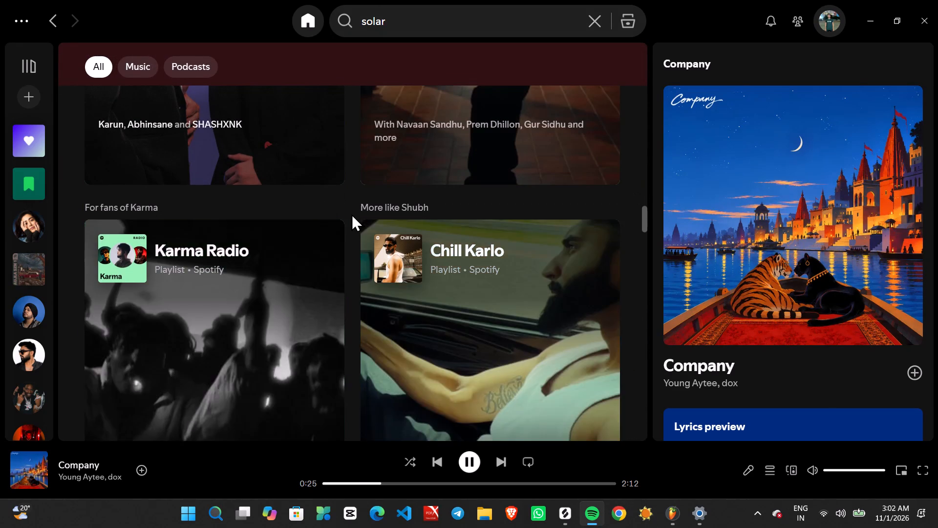
scroll(352, 214, "up", 7)
scroll(299, 241, "up", 7)
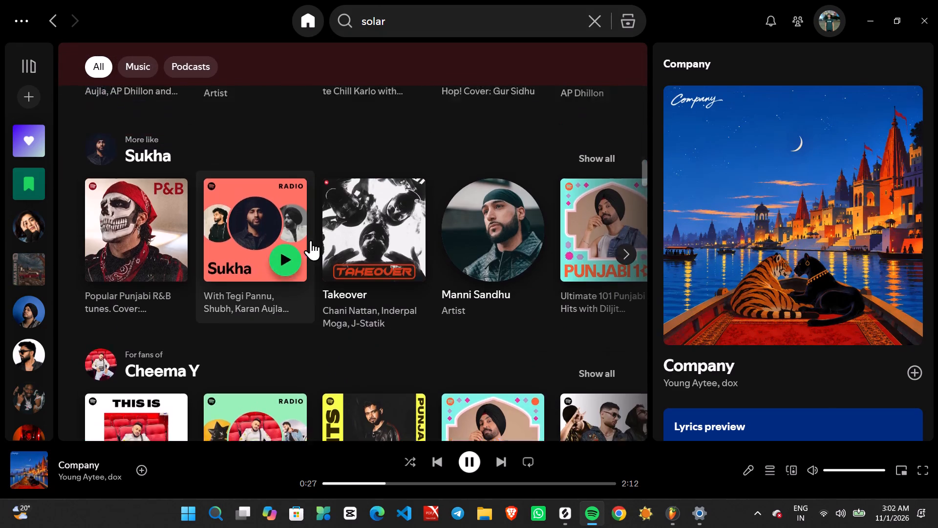
scroll(311, 240, "up", 20)
scroll(311, 240, "up", 14)
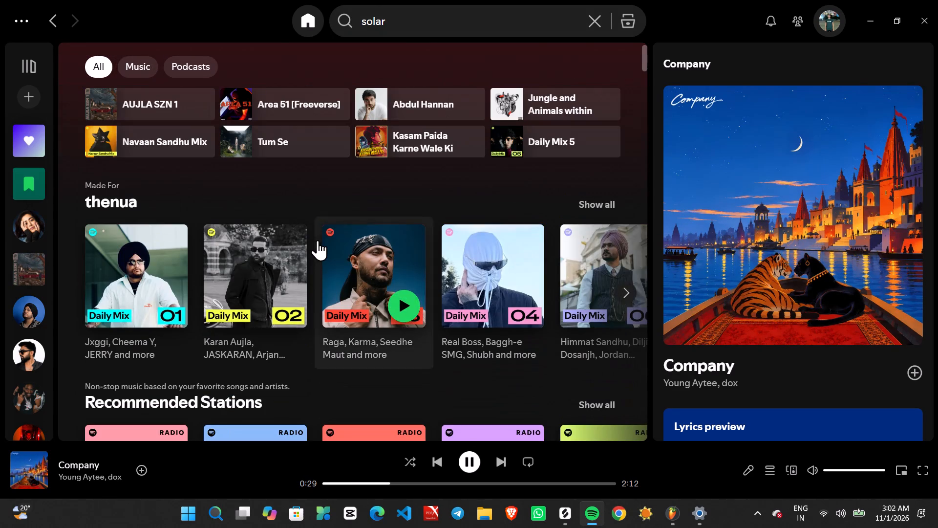
scroll(318, 240, "up", 2)
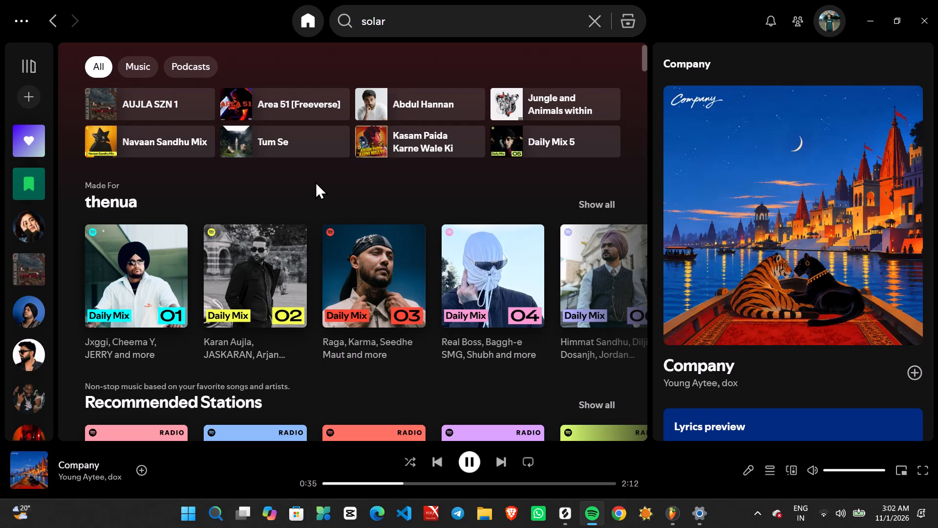
key("space")
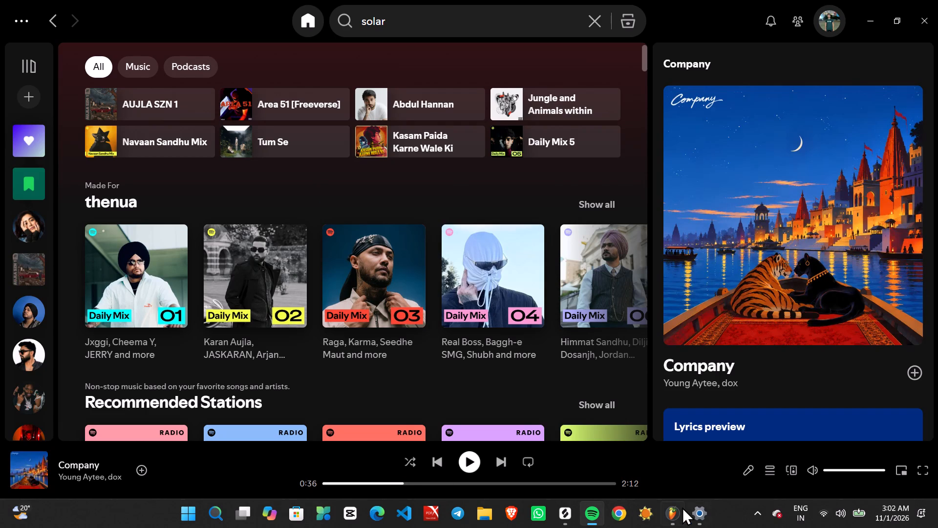
Switch back to FL Studio and play the arrangement from bar 17.
left_click(679, 509)
key("space")
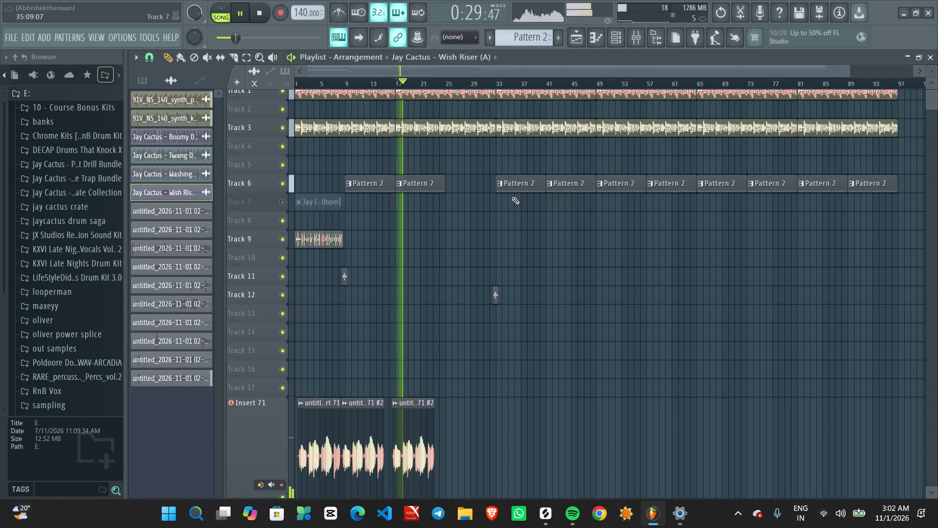
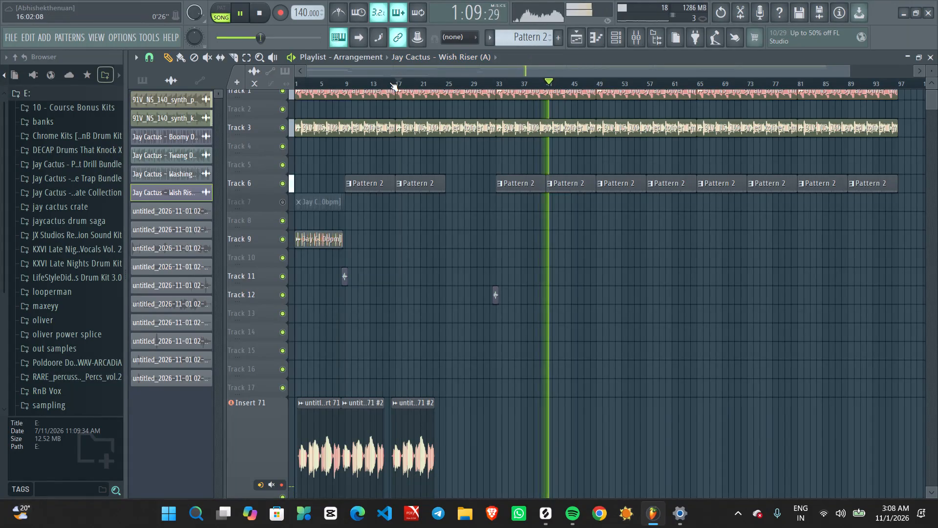
Play the arrangement from about bar 17, skip to about bar 21 and stop playback.
left_click(389, 82)
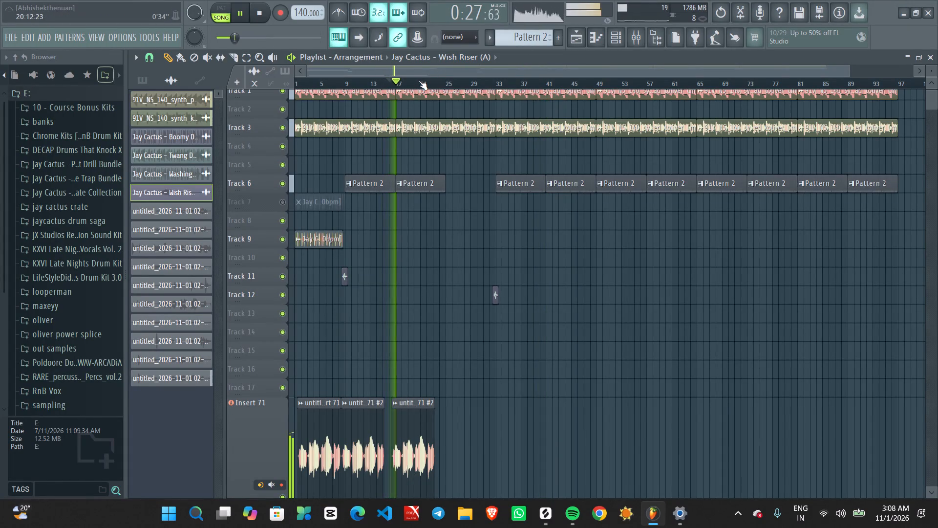
left_click(419, 81)
key("space")
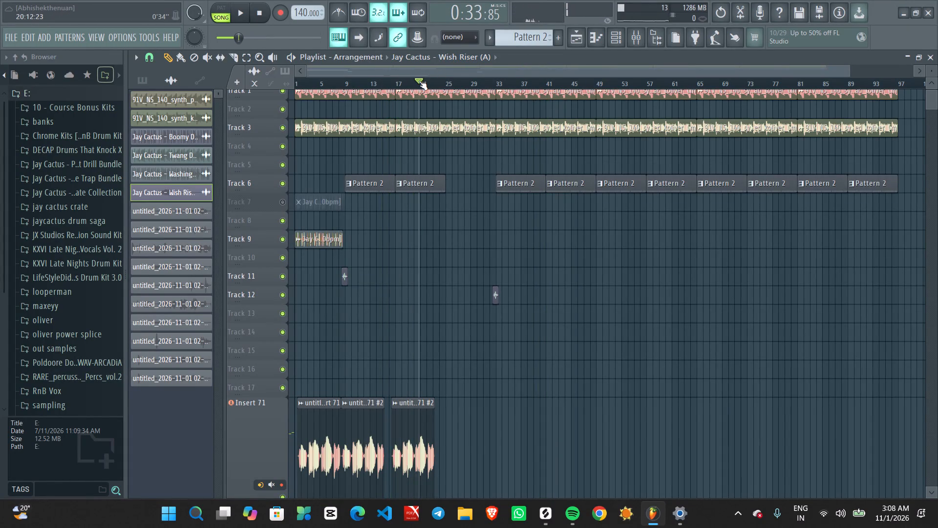
Move the three vocal clips from the Insert 71 track down to Track 19.
scroll(385, 356, "up", 2, "ctrl")
middle_click_drag(385, 362, 596, 252)
scroll(397, 286, "down", 1, "ctrl")
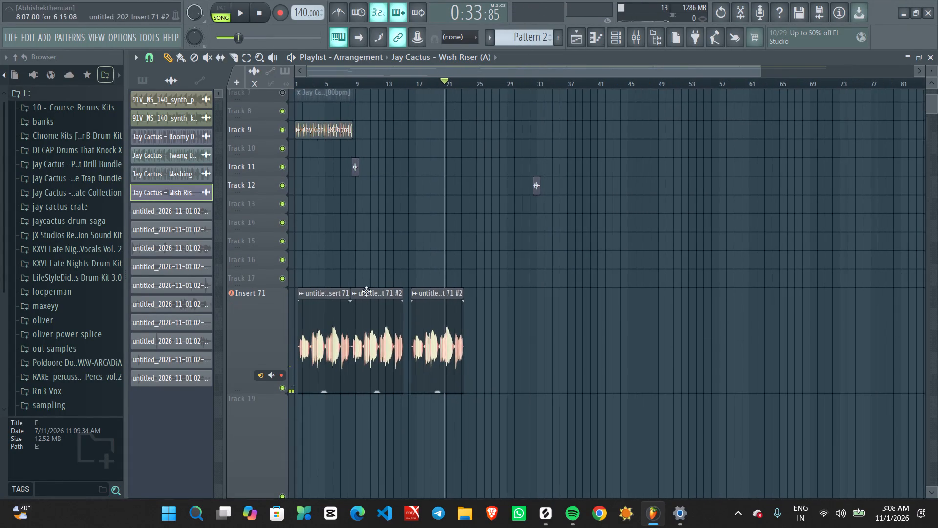
left_click_drag(312, 284, 496, 377, "ctrl")
key("shift+Down")
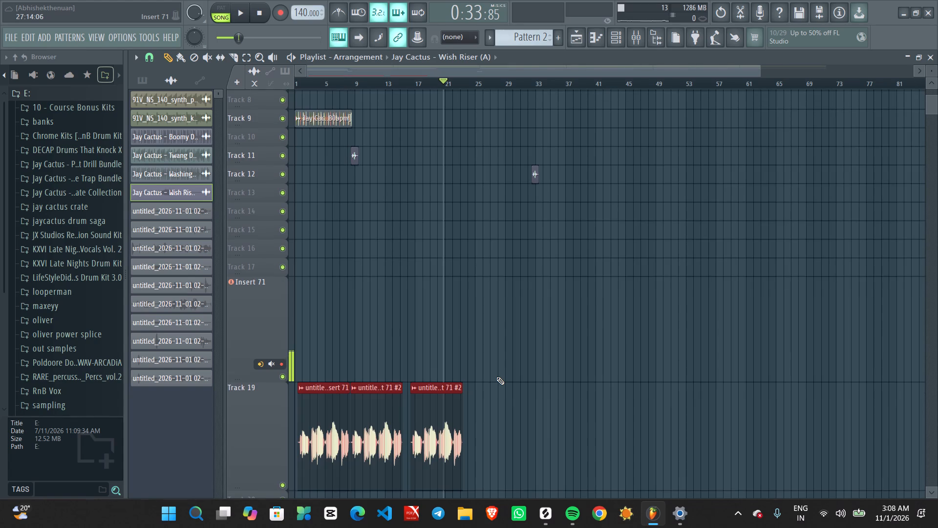
key("shift+Down")
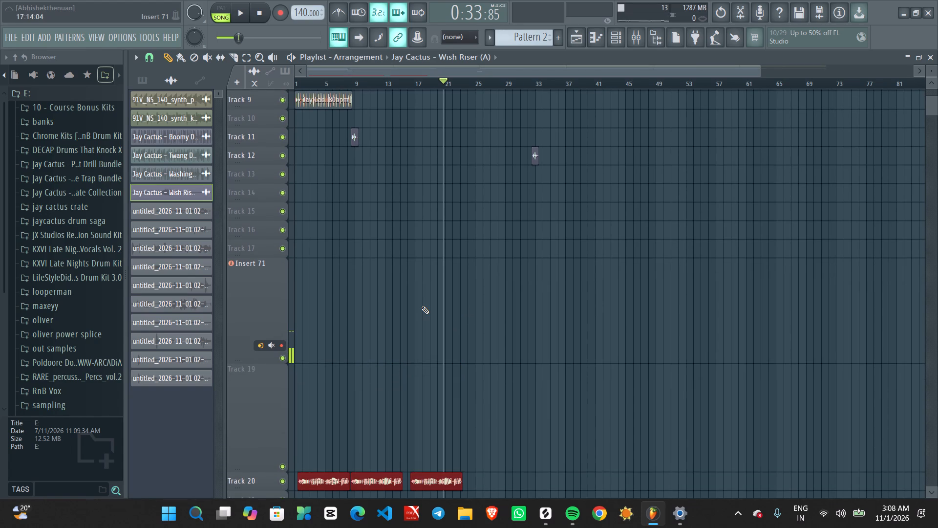
key("shift+Up")
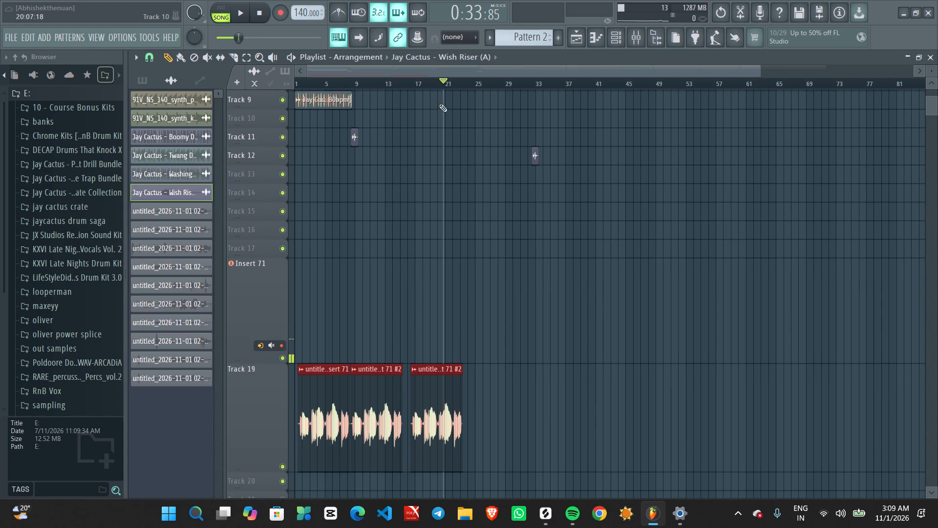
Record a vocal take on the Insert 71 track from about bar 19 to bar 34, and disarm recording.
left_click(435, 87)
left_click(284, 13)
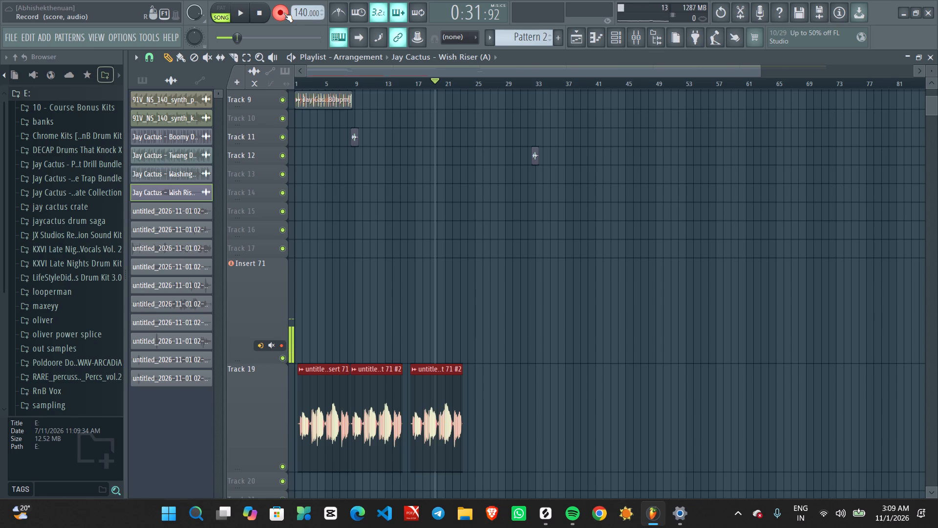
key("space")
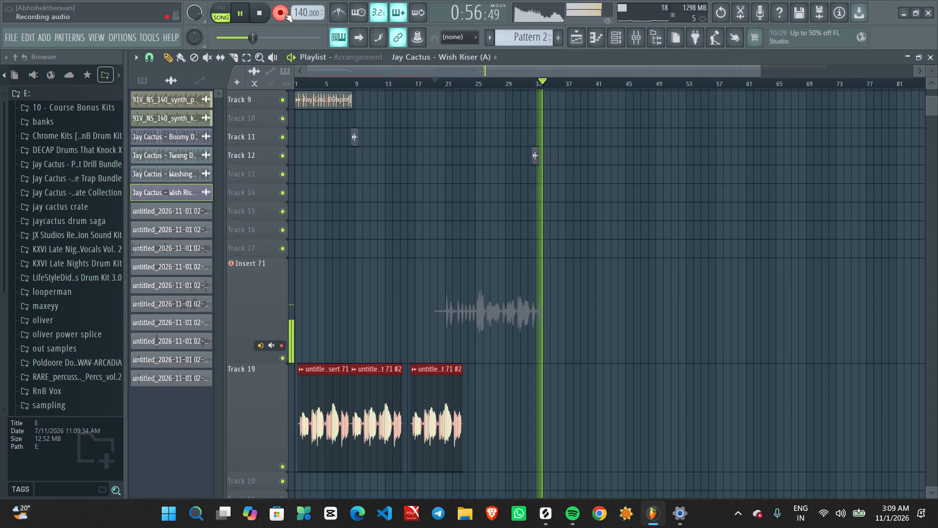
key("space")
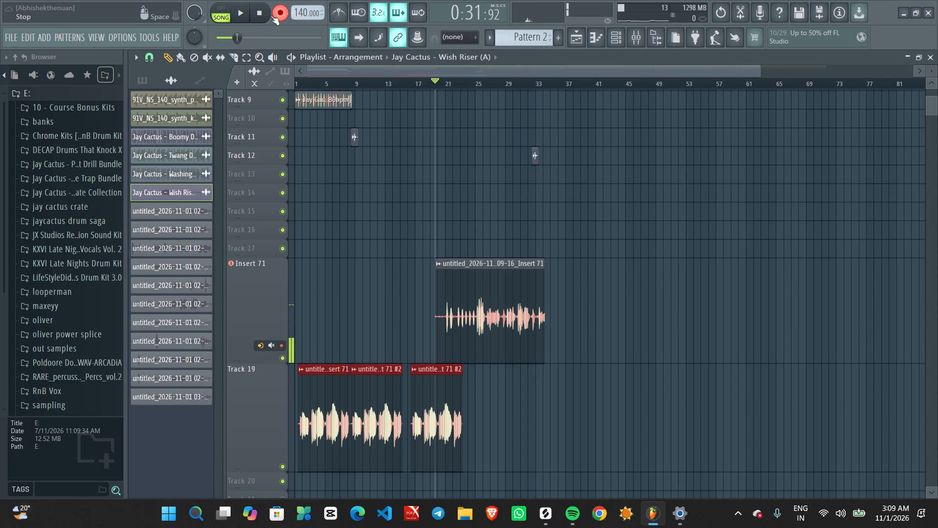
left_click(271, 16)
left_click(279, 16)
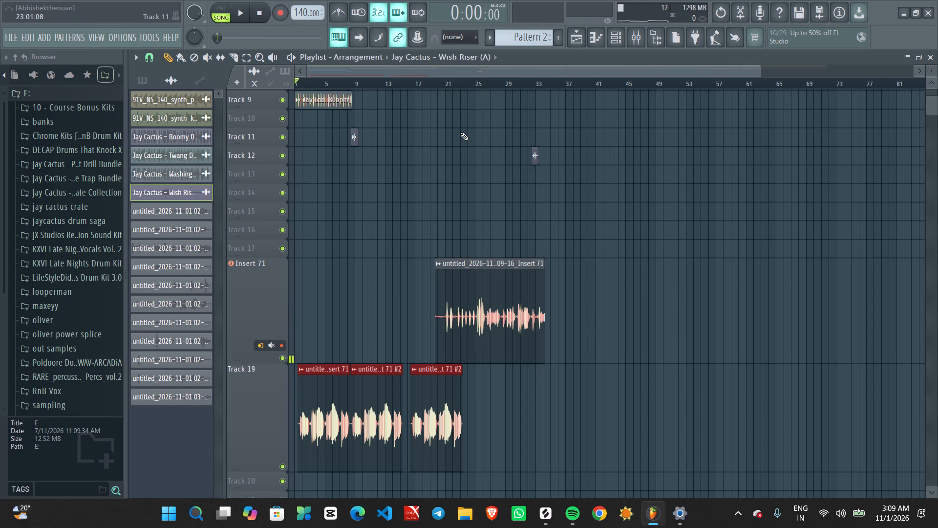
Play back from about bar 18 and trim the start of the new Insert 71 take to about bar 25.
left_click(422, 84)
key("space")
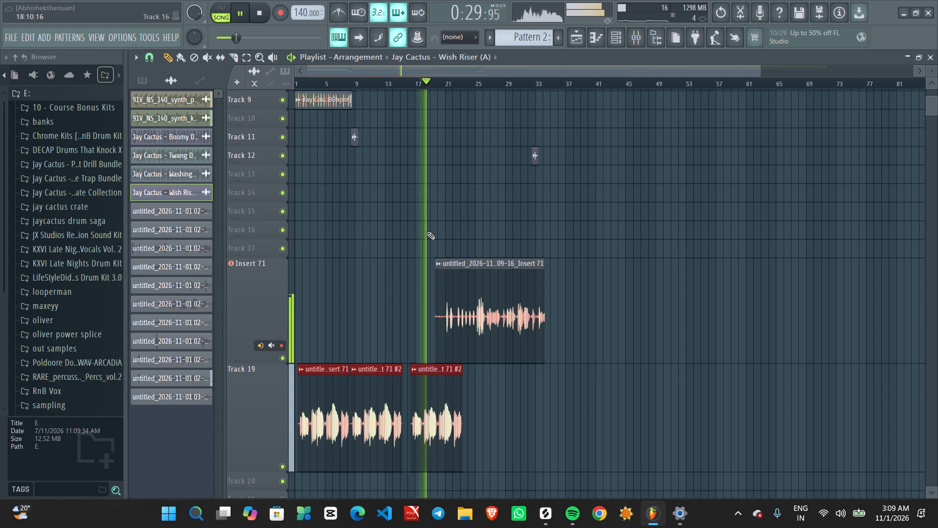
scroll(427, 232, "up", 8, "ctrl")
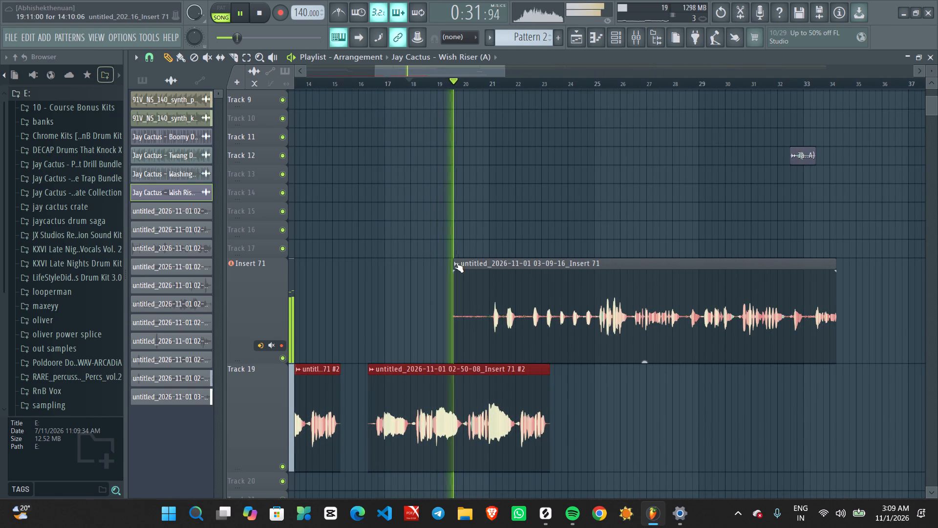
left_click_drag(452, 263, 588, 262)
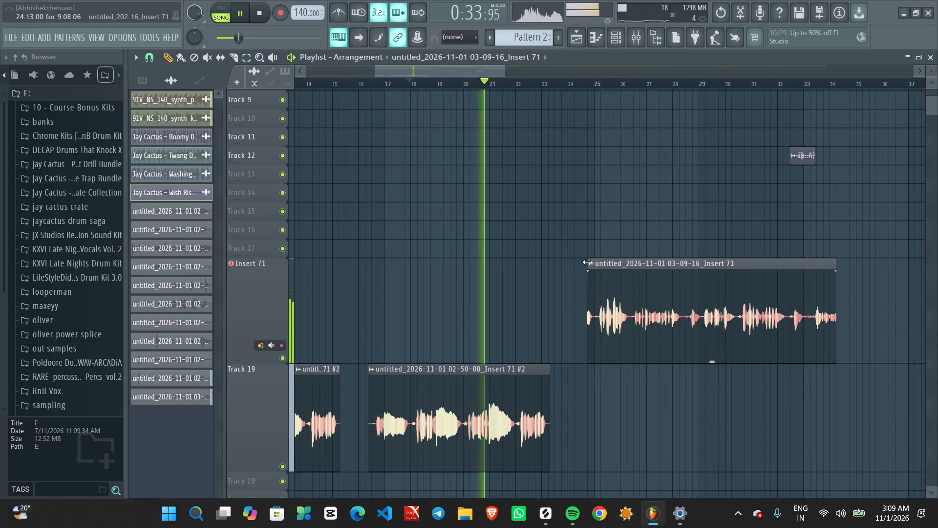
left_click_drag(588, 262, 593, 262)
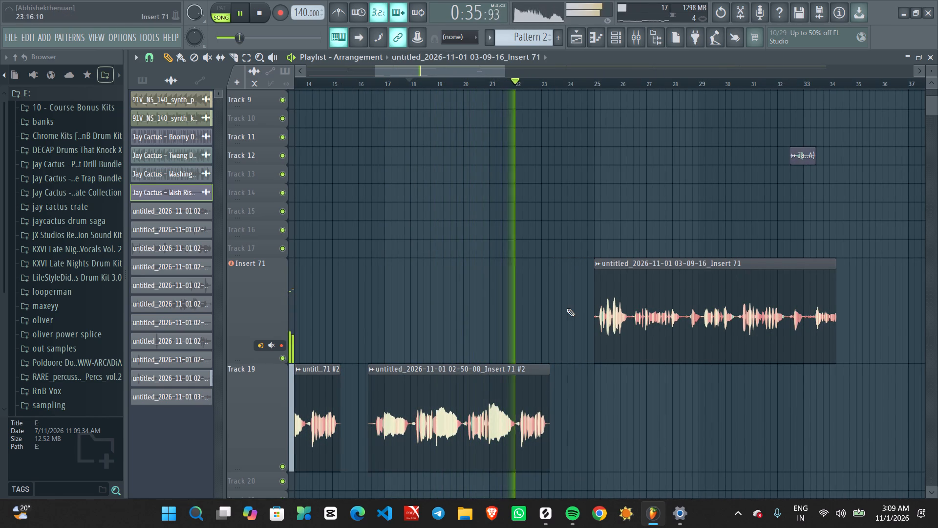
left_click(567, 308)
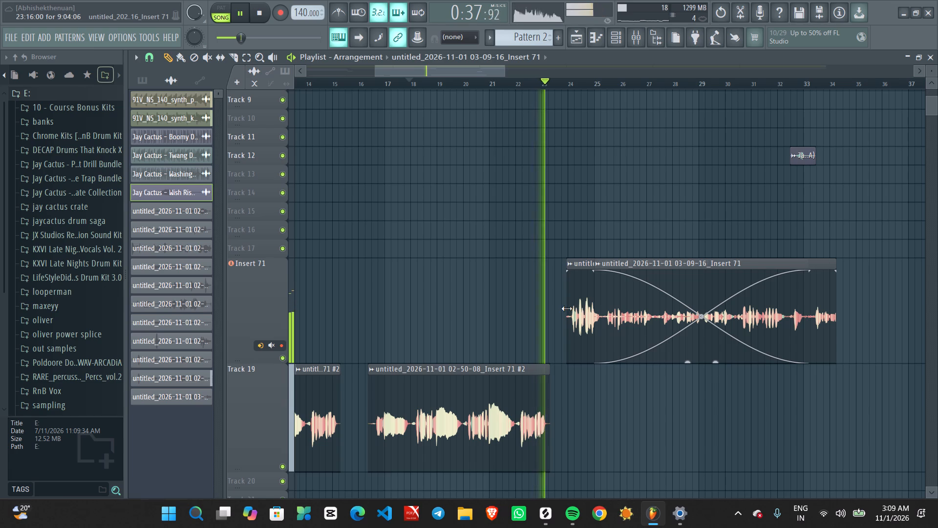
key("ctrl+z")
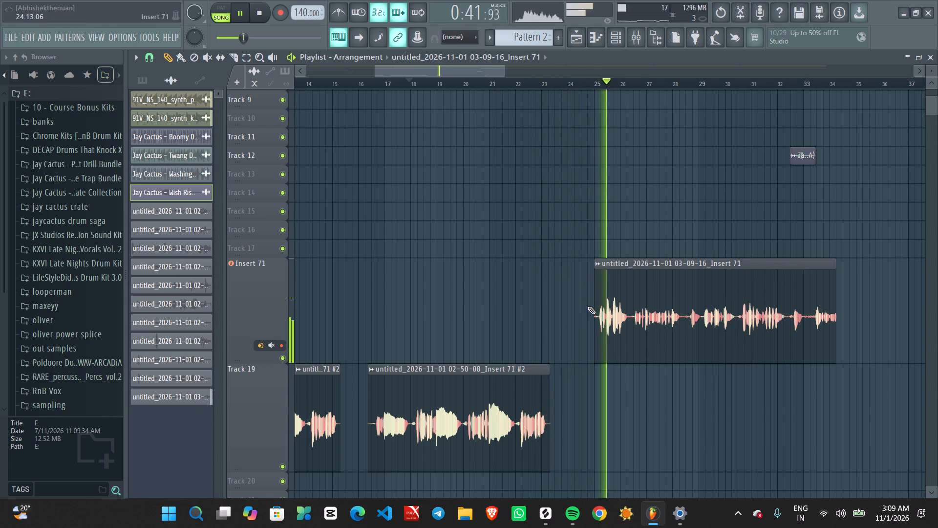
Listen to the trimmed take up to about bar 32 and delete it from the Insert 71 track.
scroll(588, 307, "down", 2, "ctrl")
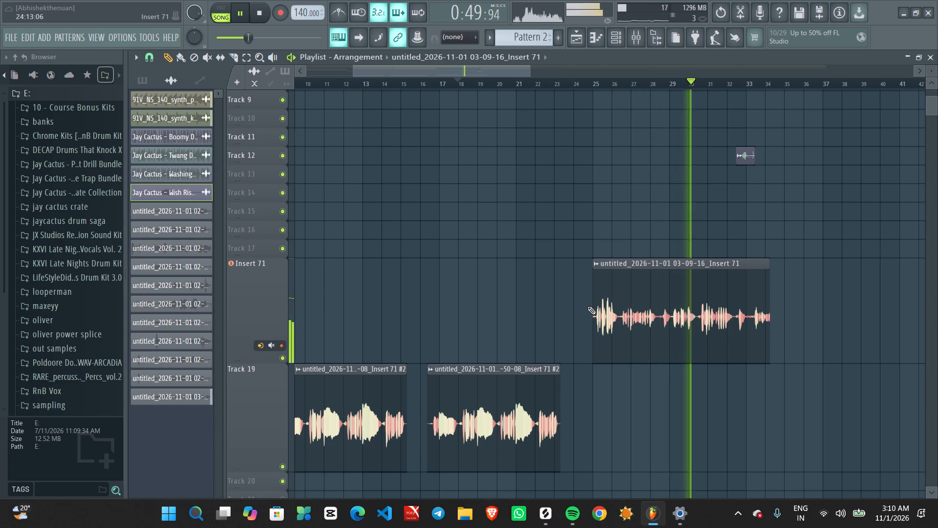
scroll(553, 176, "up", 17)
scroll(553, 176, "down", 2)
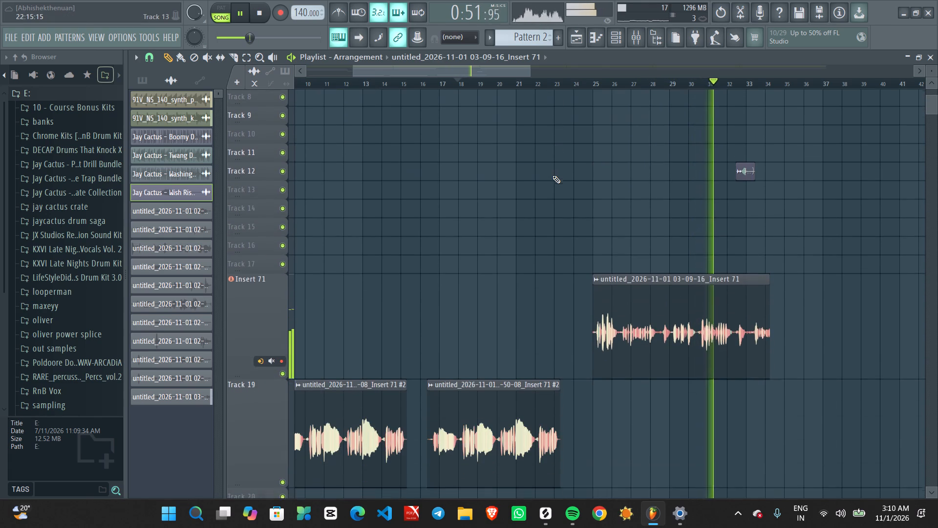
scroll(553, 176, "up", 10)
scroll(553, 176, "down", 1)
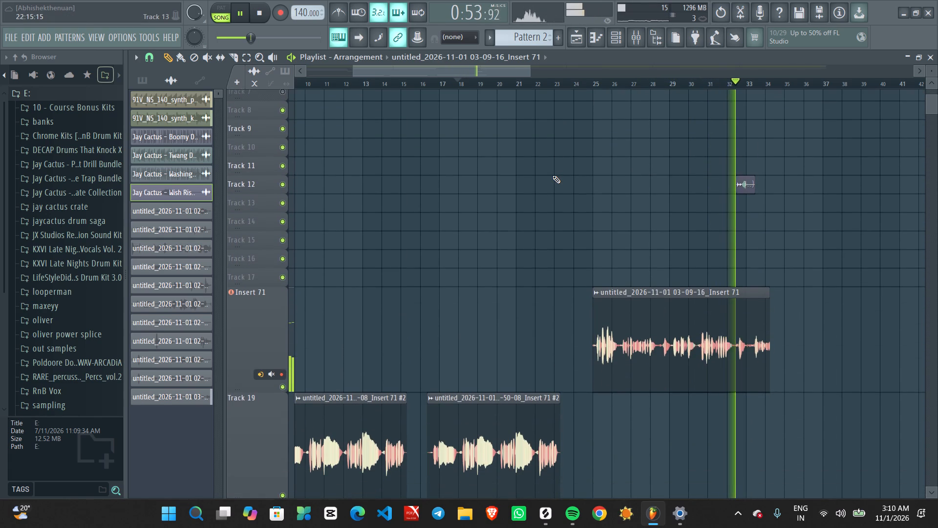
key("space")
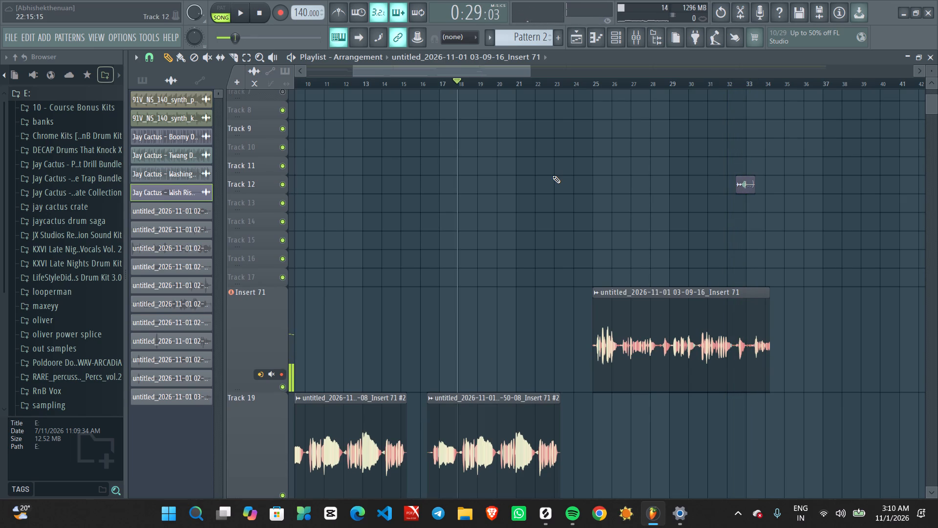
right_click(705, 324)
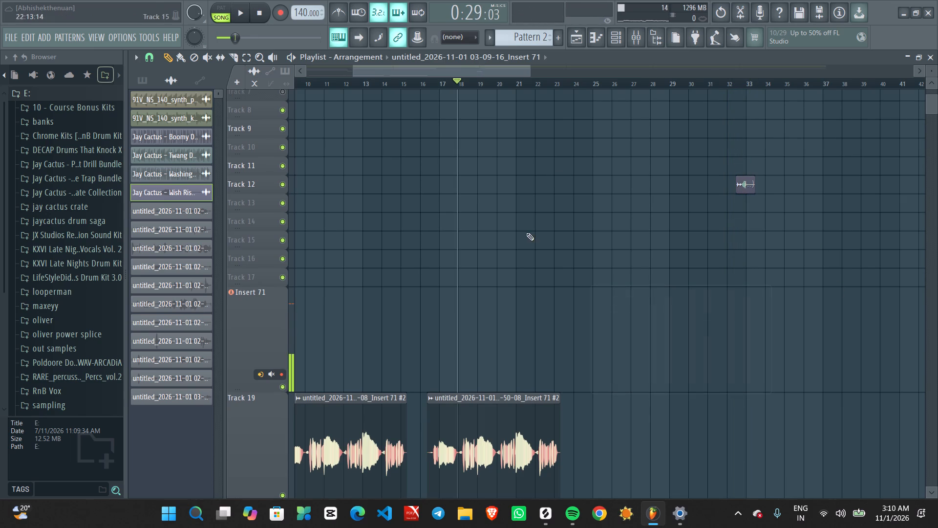
Start recording a new vocal take on the Insert 71 track from about bar 18.
left_click(282, 9)
key("space")
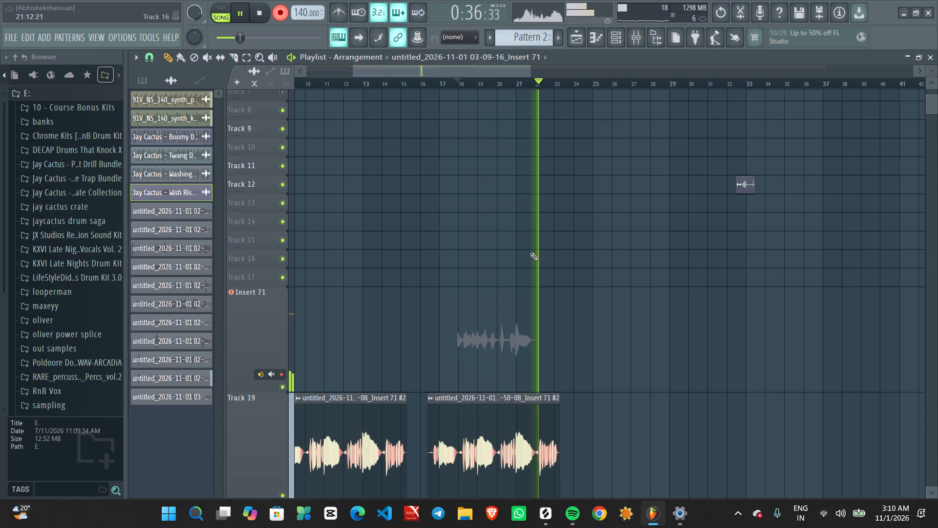
scroll(530, 252, "right", 1)
scroll(537, 342, "down", 1)
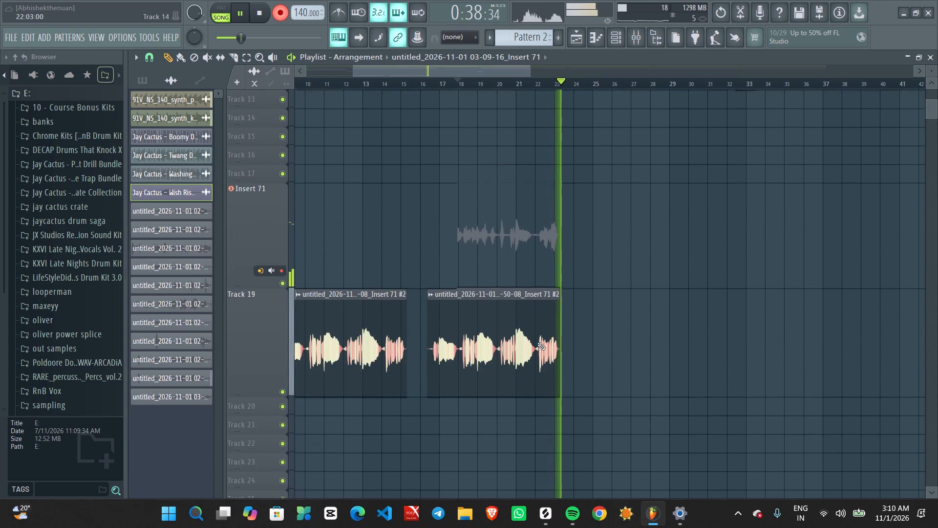
scroll(537, 342, "down", 1)
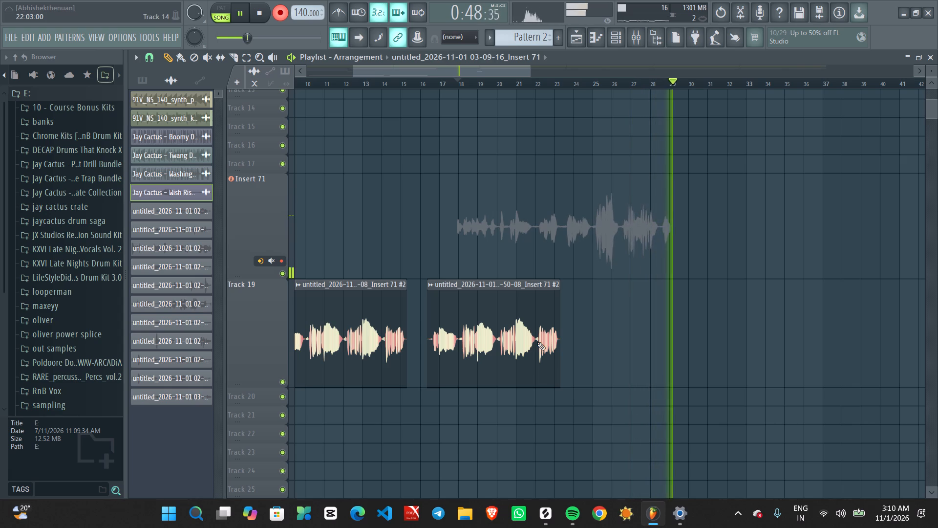
Purge the unused audio clips from the project and stop the vocal recording at about bar 33.
left_click(144, 31)
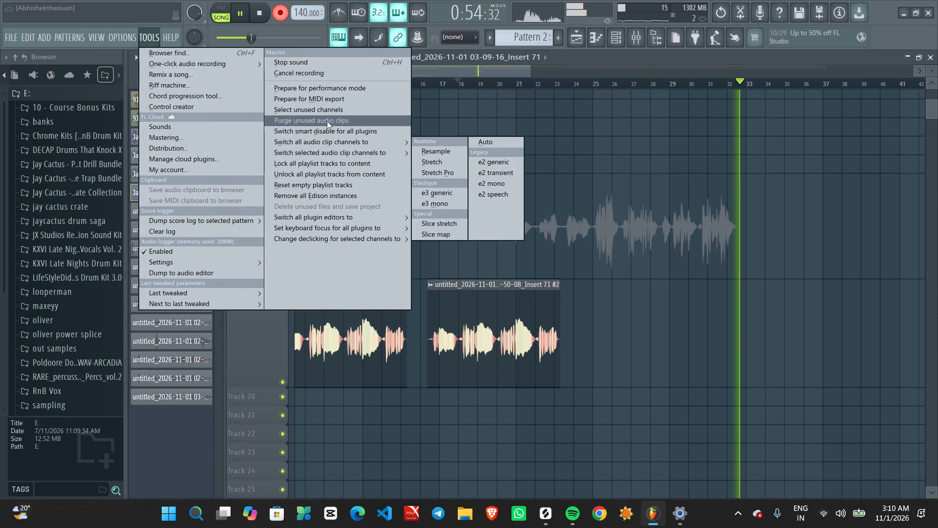
left_click(329, 117)
key("space")
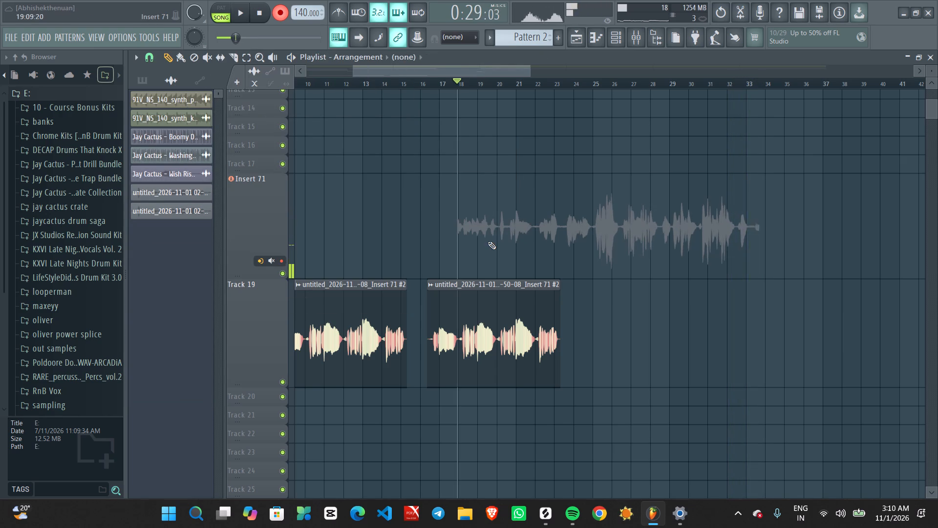
Trim the start of the new Insert 71 take to about bar 23 and disarm recording.
left_click_drag(457, 178, 480, 178)
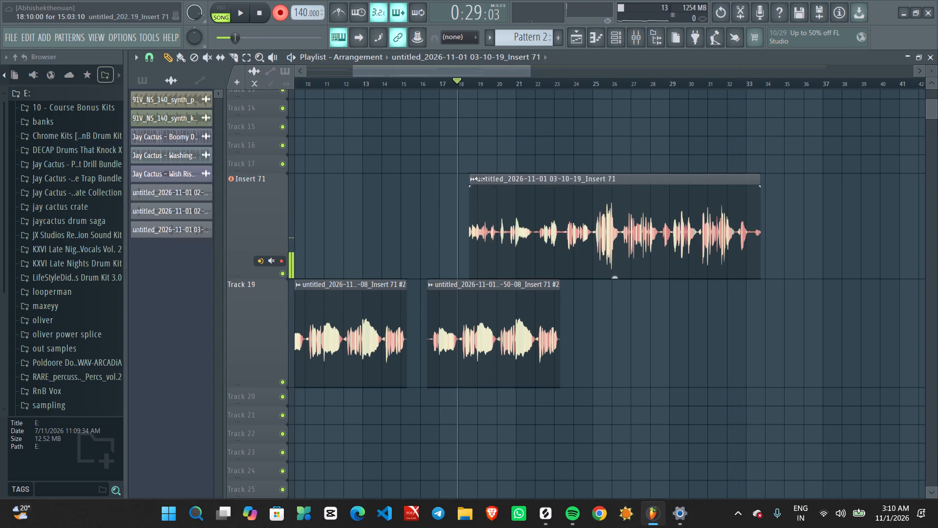
left_click_drag(480, 178, 572, 188)
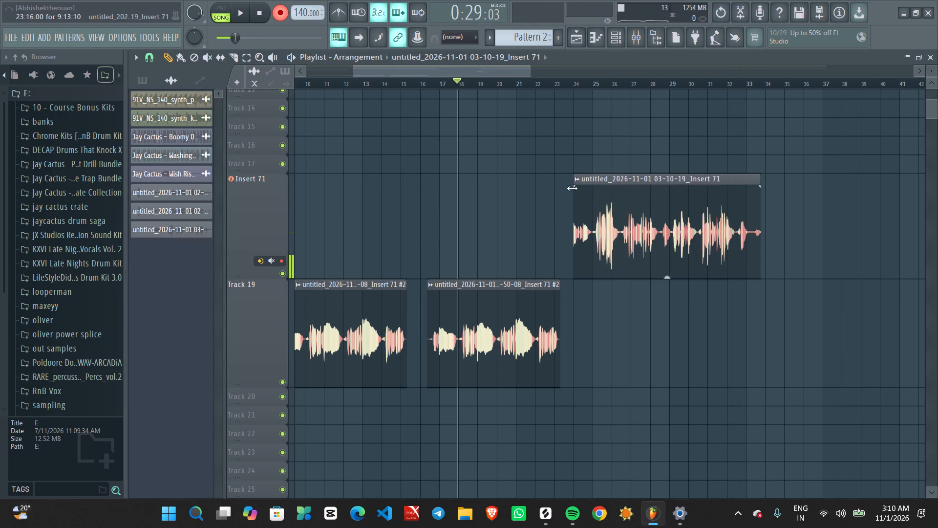
left_click_drag(572, 188, 558, 188)
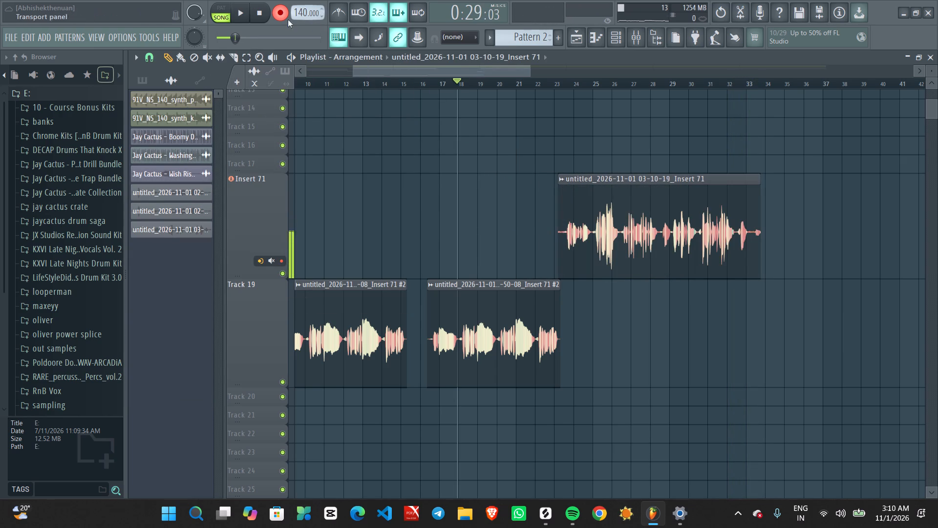
left_click(282, 16)
Add a short fade-in to the start of the new Insert 71 take while playing back from about bar 18.
key("space")
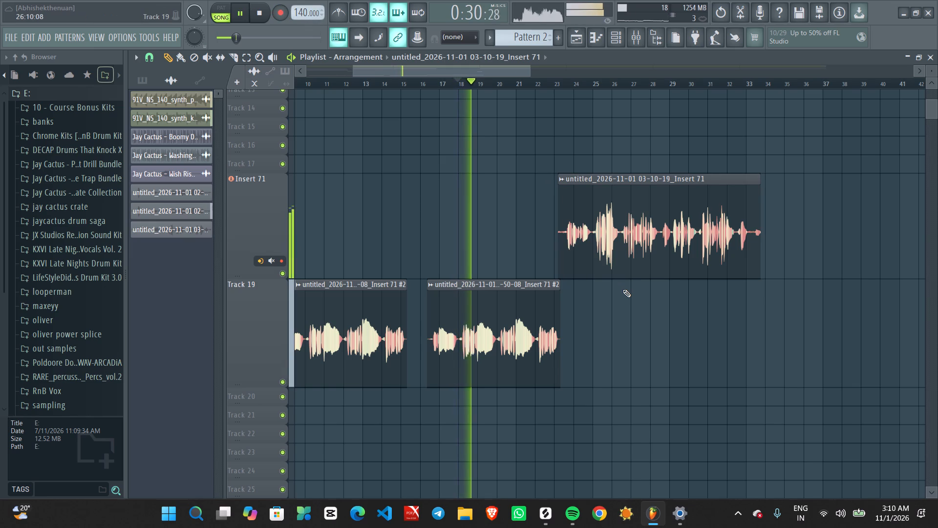
scroll(623, 289, "up", 2, "ctrl")
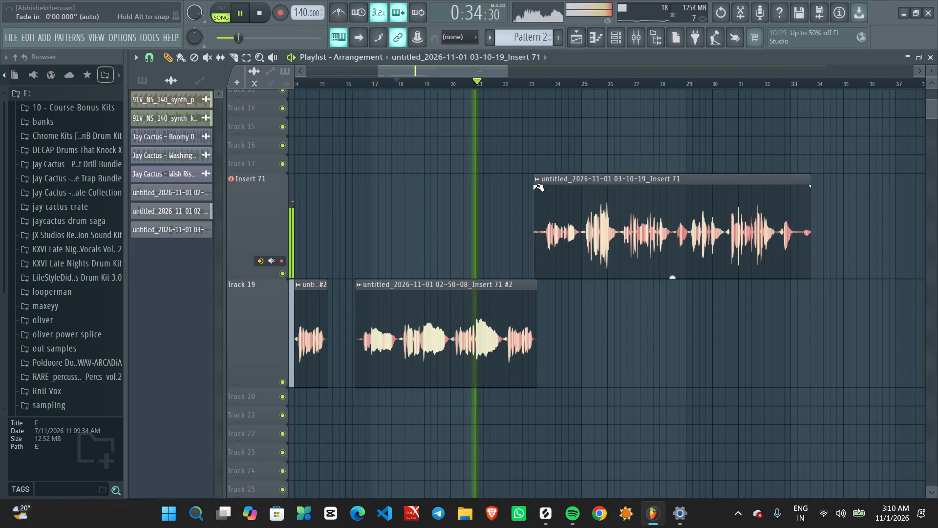
left_click_drag(537, 186, 548, 184)
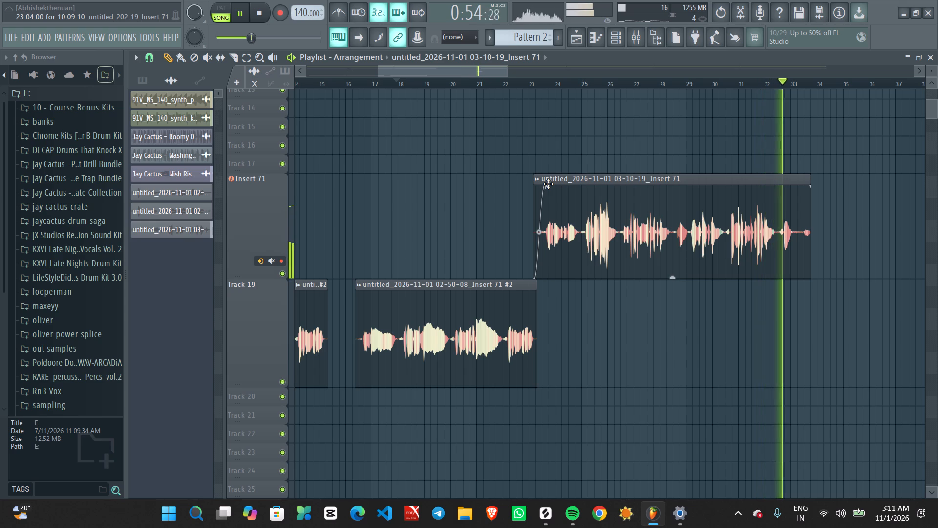
key("space")
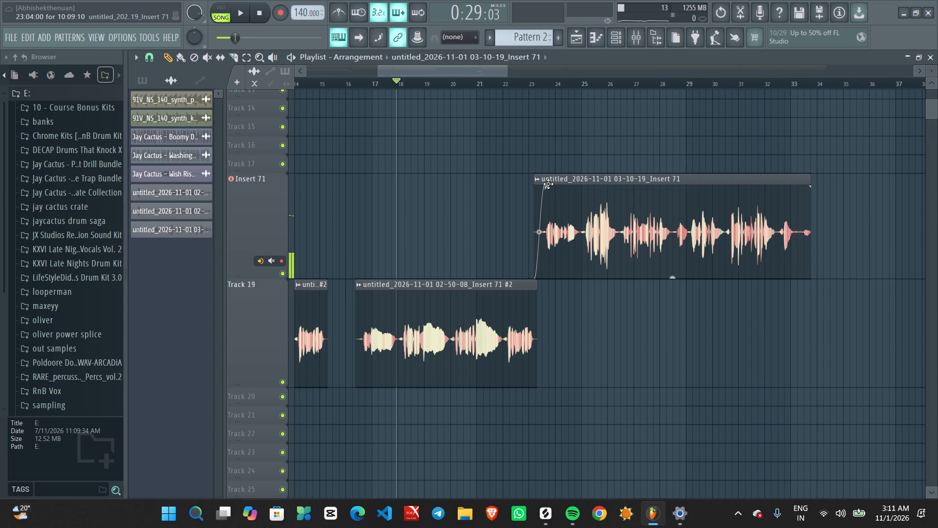
key("space")
key("space")
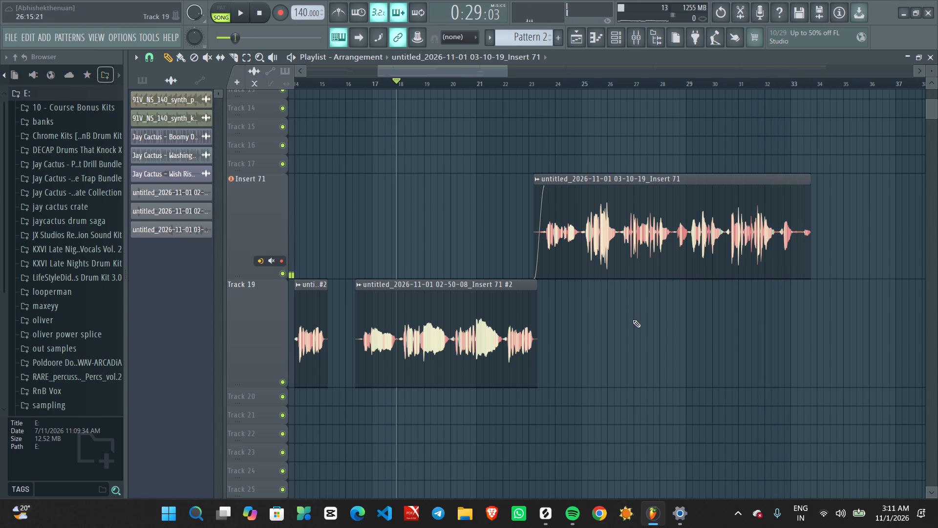
Move the Insert 71 take that starts at about bar 23 down to Track 20 and mute it.
left_click(636, 325, "ctrl")
left_click_drag(625, 180, 648, 266, "ctrl")
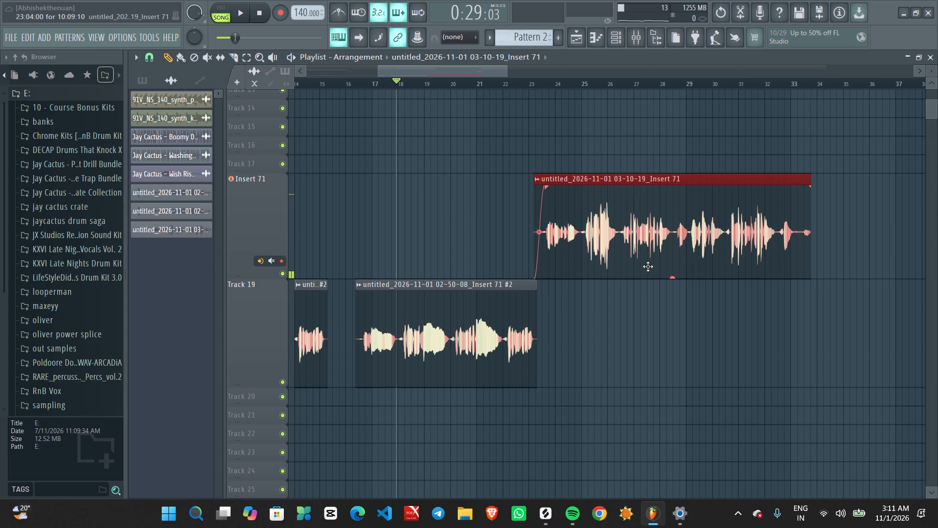
key("shift+Down")
key("shift+Down")
middle_click(654, 292)
right_click(654, 292)
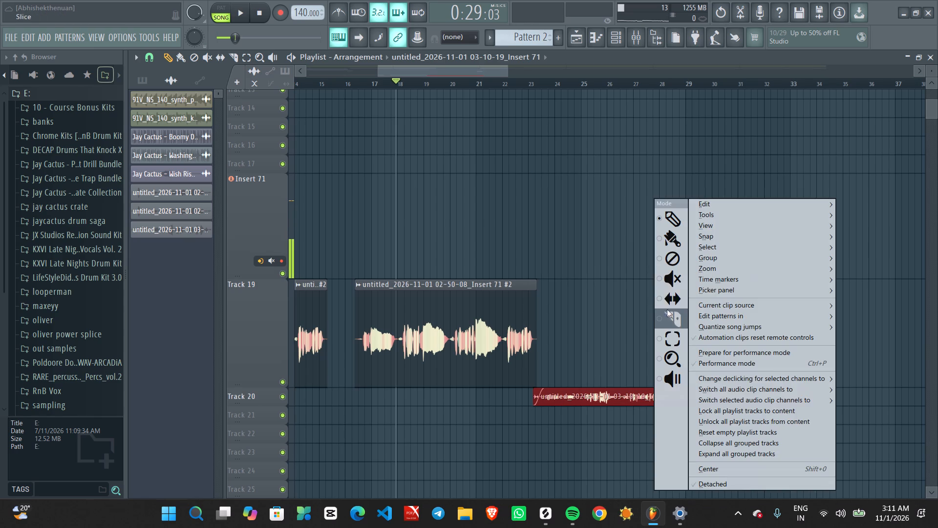
left_click(664, 286)
left_click(642, 400)
Arm recording and start a new vocal take on the Insert 71 track from about bar 18.
key("space")
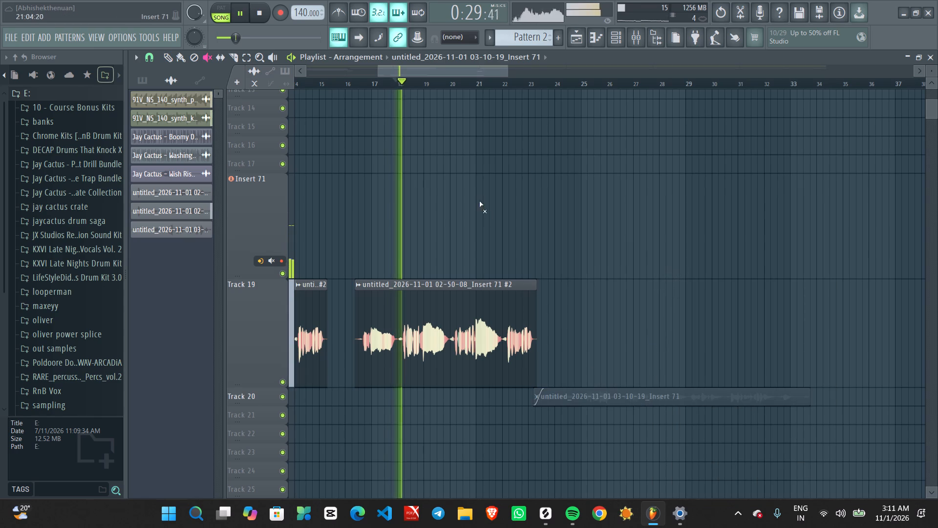
key("space")
left_click(281, 24)
left_click(281, 19)
key("space")
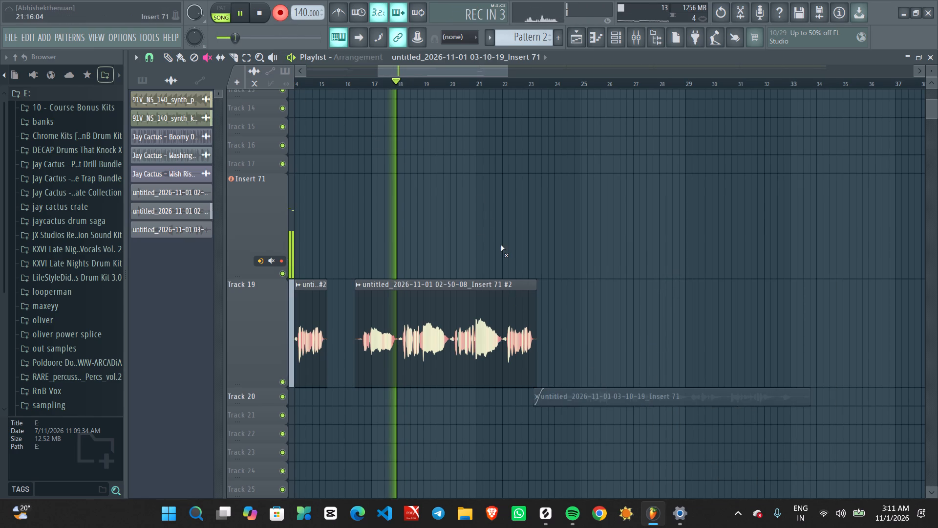
Switch the playlist back to the Draw tool while the take records.
middle_click(490, 146)
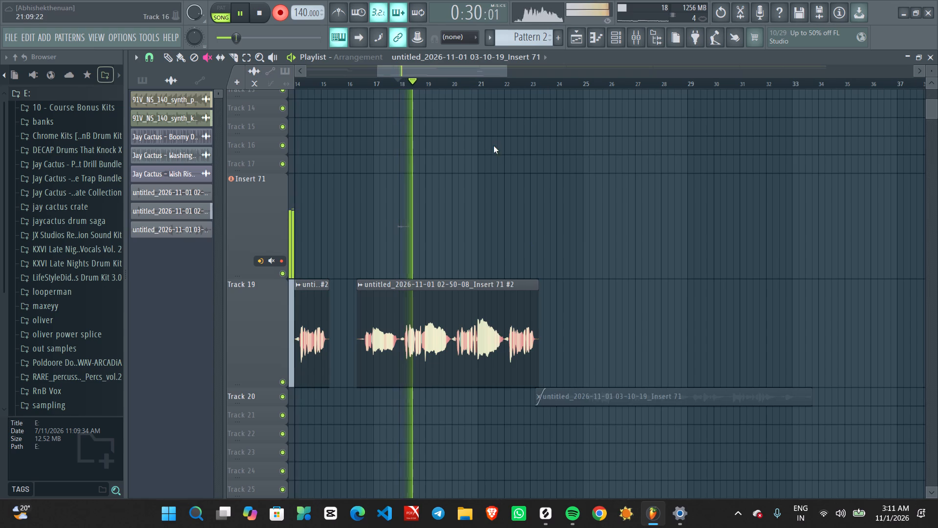
right_click(493, 146)
left_click(506, 156)
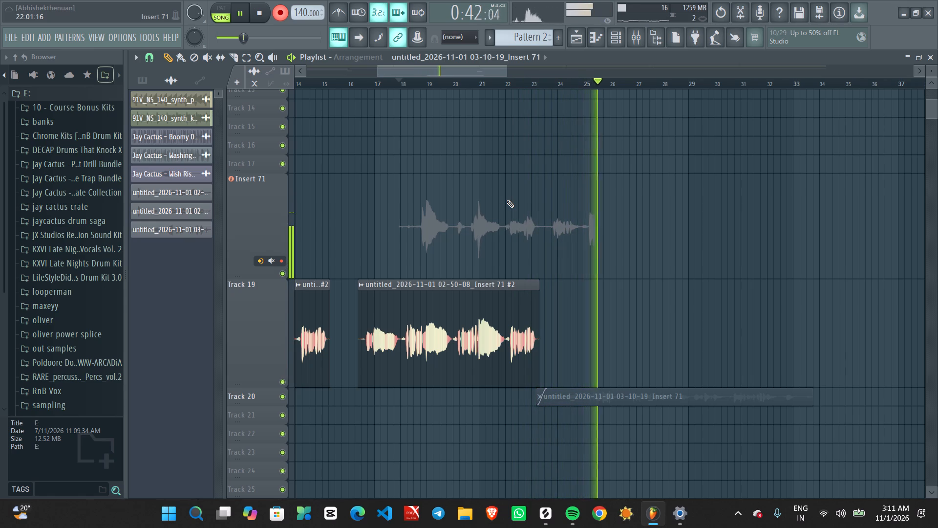
Follow the new vocal take as it records and stop the recording at about bar 33.
scroll(533, 84, "down", 2)
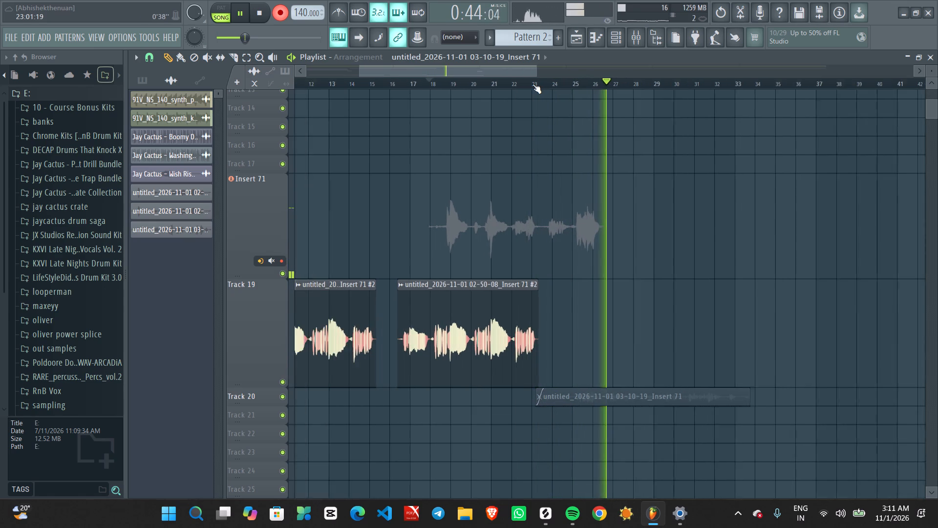
scroll(533, 84, "up", 2)
middle_click_drag(619, 152, 554, 152)
scroll(552, 152, "up", 1)
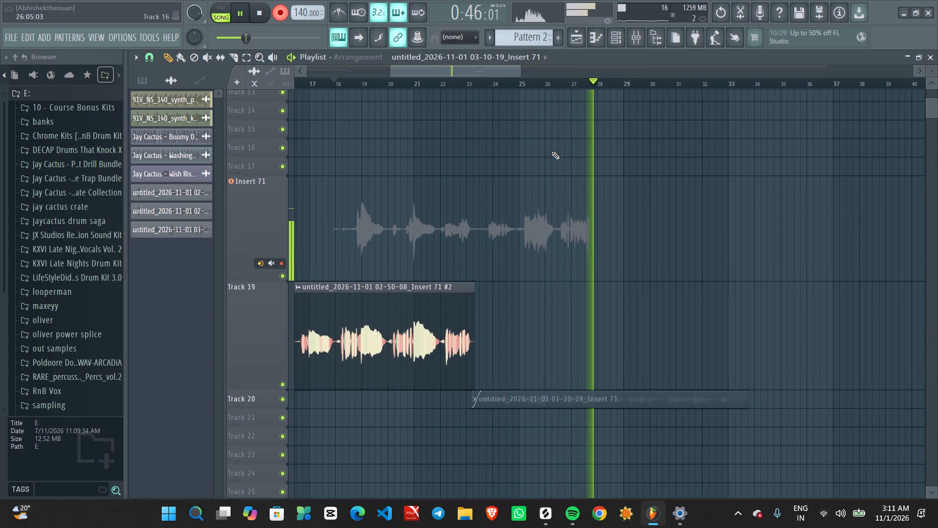
scroll(539, 93, "up", 2)
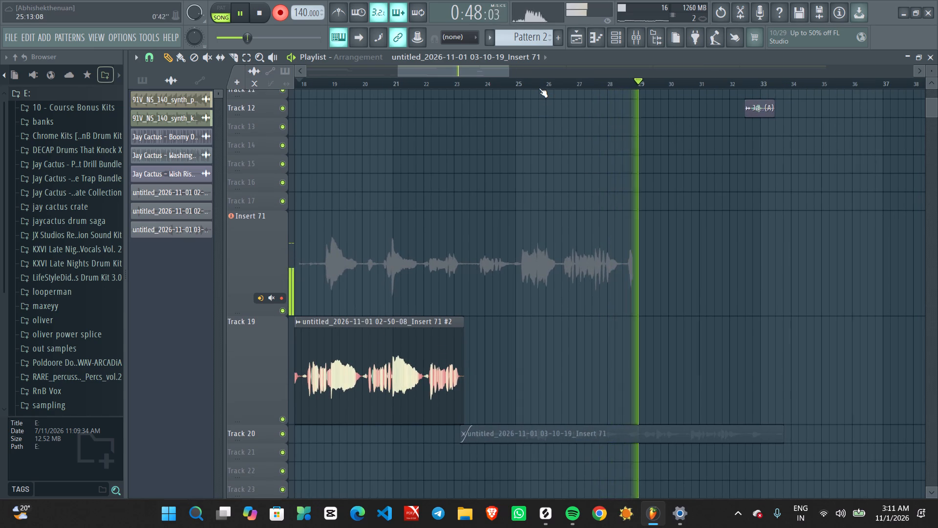
scroll(539, 88, "down", 2)
middle_click_drag(666, 201, 618, 195)
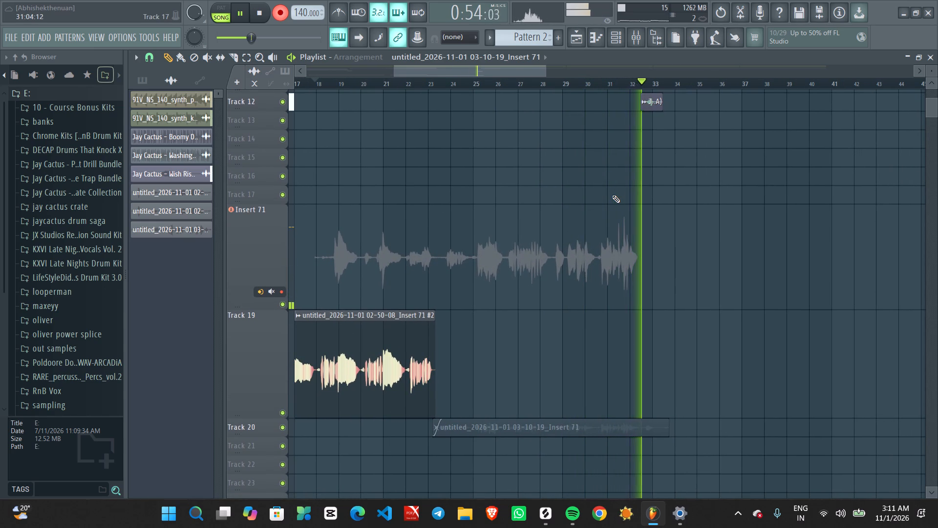
key("space")
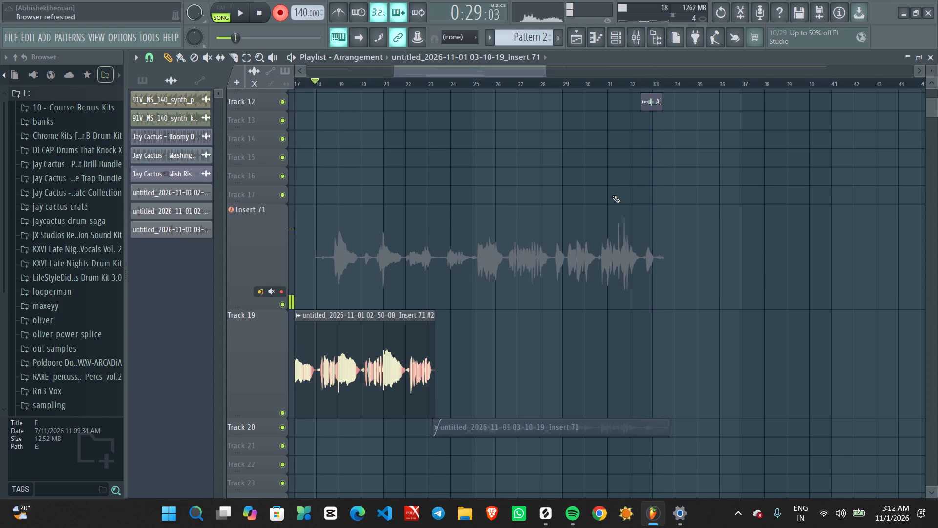
Trim the start of the new Insert 71 take to about the middle of bar 23 and disarm recording.
left_click_drag(315, 208, 317, 208)
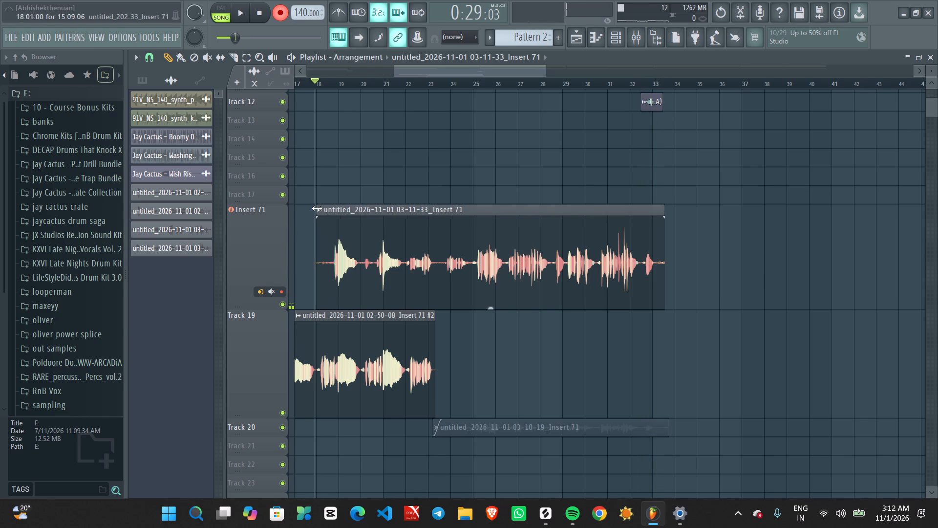
left_click_drag(317, 208, 443, 226)
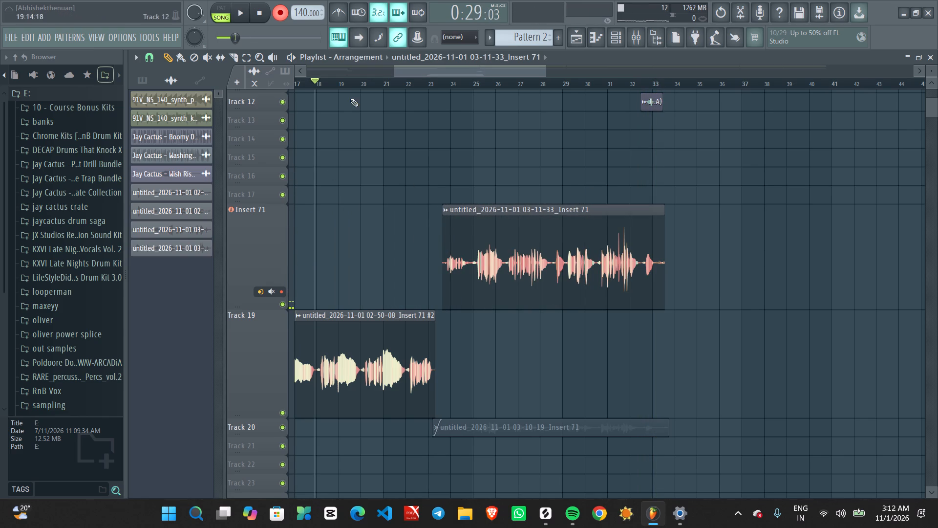
left_click(282, 11)
Play back from about bar 18 to the end of the trimmed Insert 71 take to check it.
key("space")
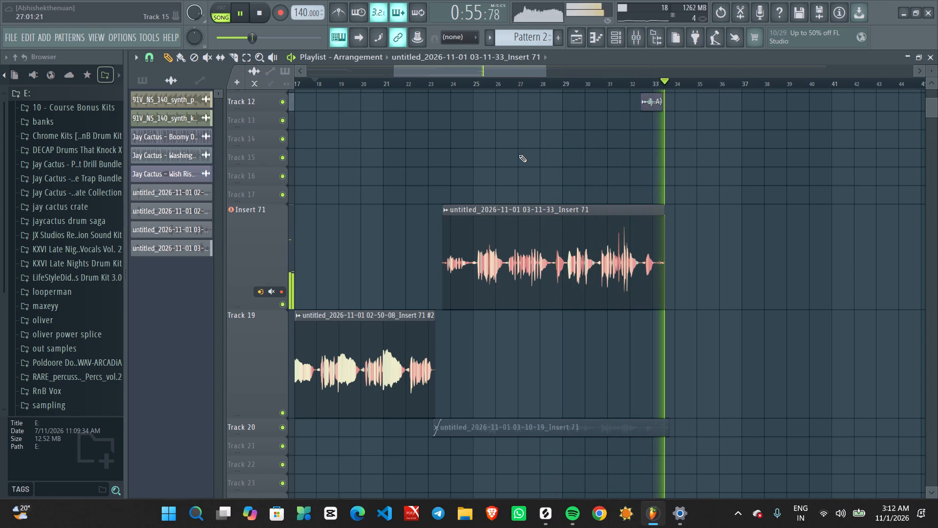
key("space")
Trim the end of the new Insert 71 take back to about bar 33.
scroll(519, 154, "up", 2, "ctrl")
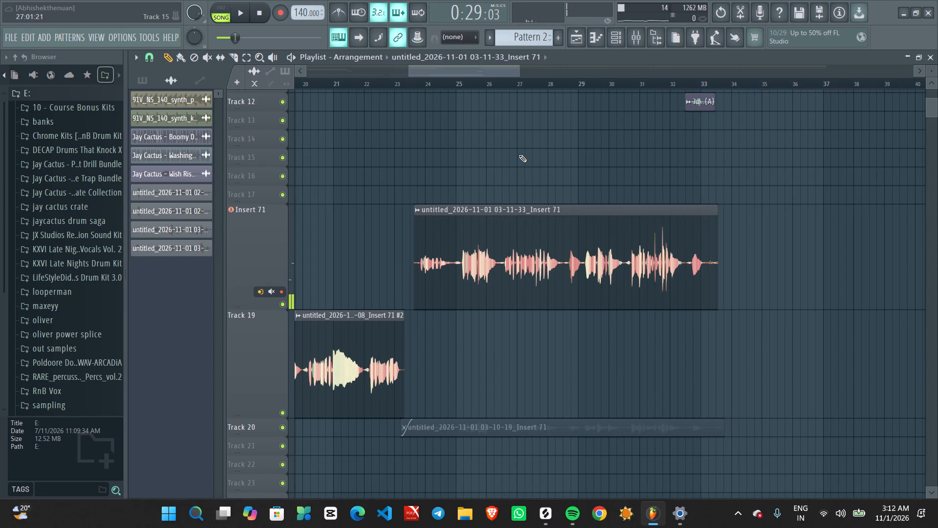
left_click_drag(717, 209, 703, 209)
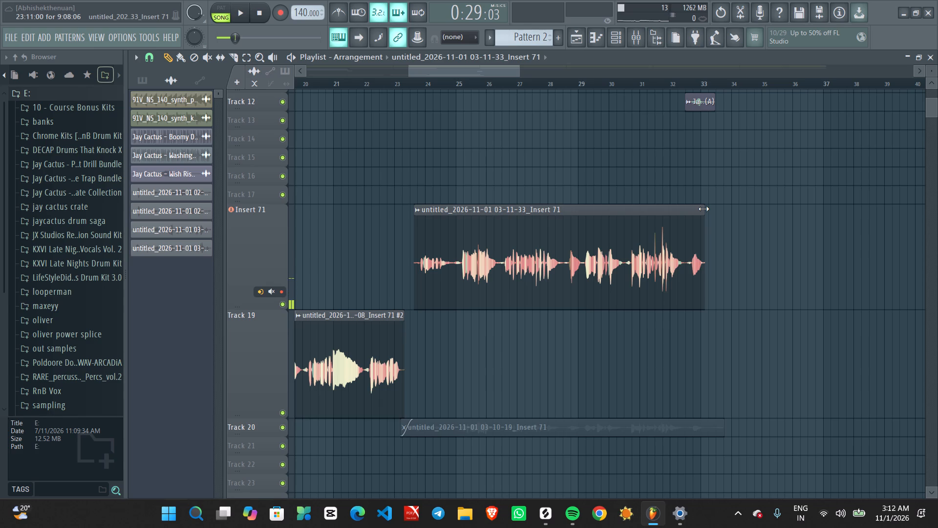
Play back the arrangement from about bar 18 past the end of the new Insert 71 take to review it.
key("space")
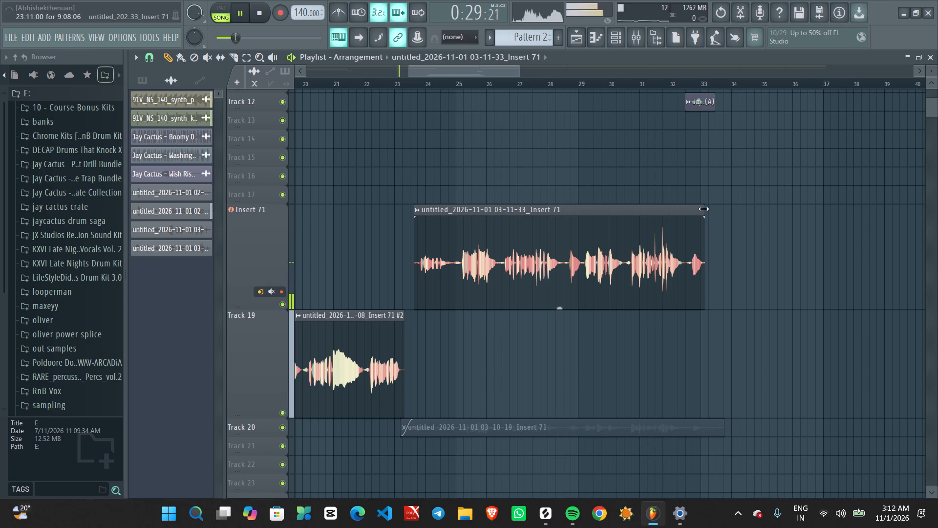
scroll(566, 183, "down", 2, "ctrl")
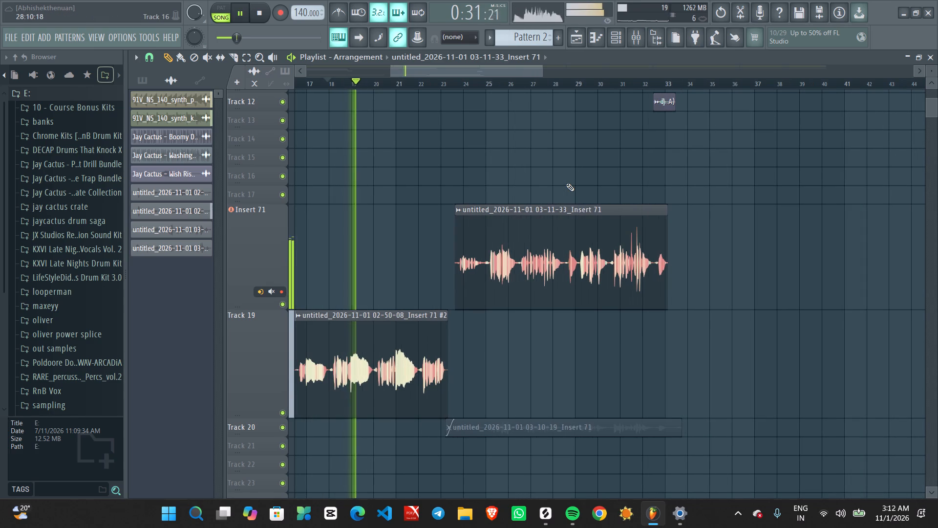
scroll(446, 224, "down", 3, "ctrl")
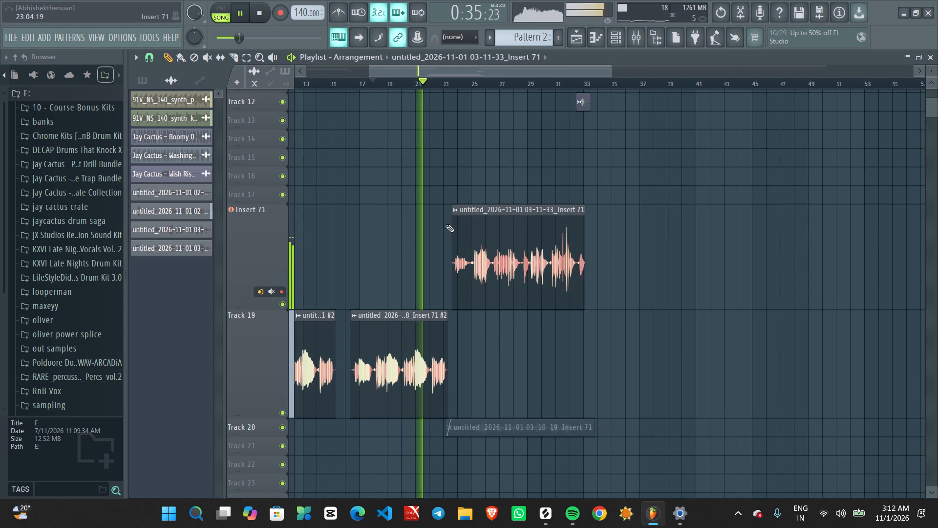
key("space")
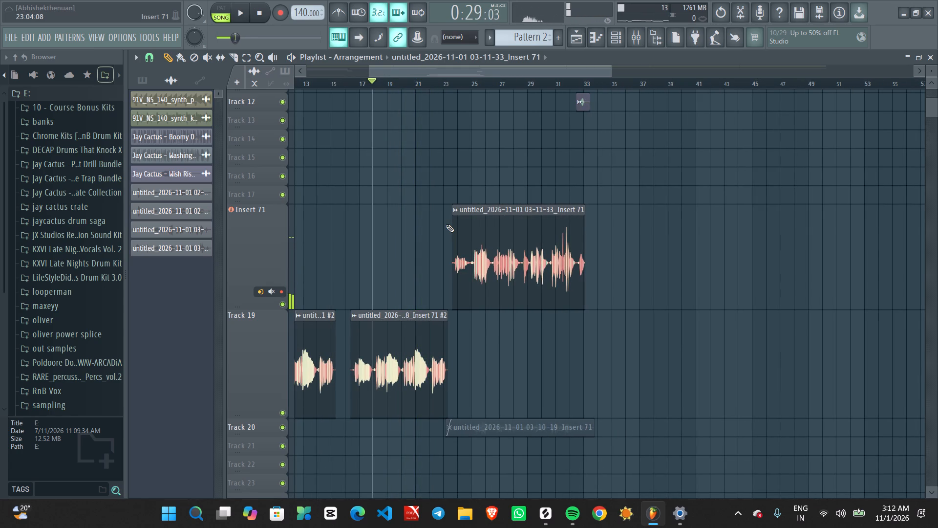
key("space")
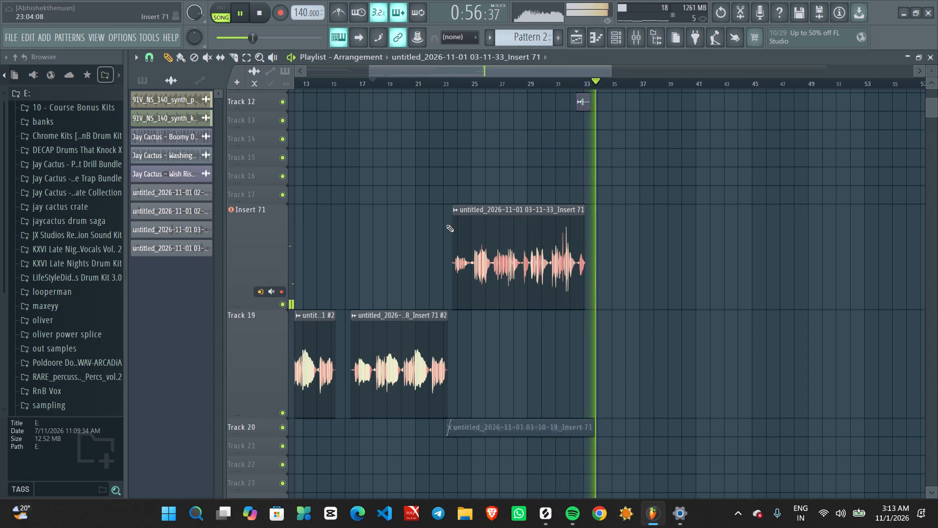
key("space")
Return the playhead to the start of the song and begin playing back the whole vocal arrangement.
scroll(446, 224, "down", 2)
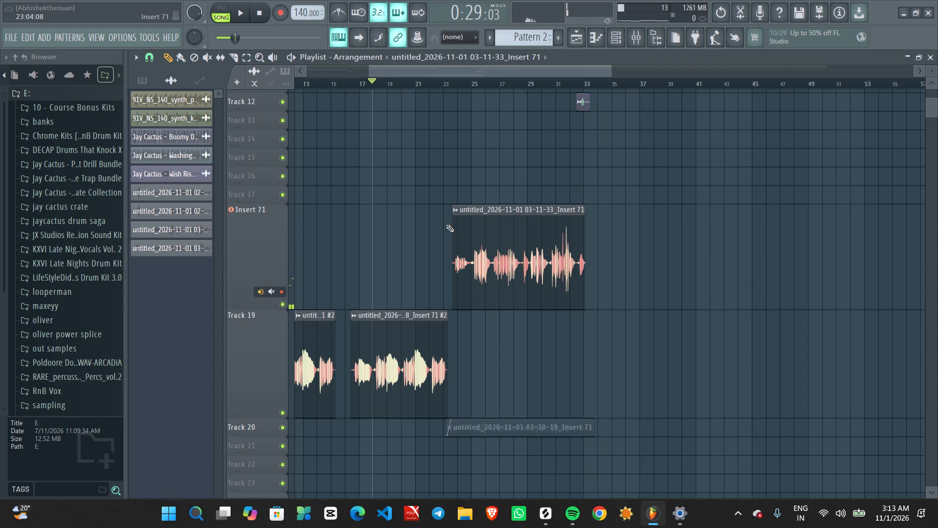
scroll(446, 224, "down", 2)
scroll(446, 224, "down", 3, "ctrl")
scroll(446, 224, "down", 3)
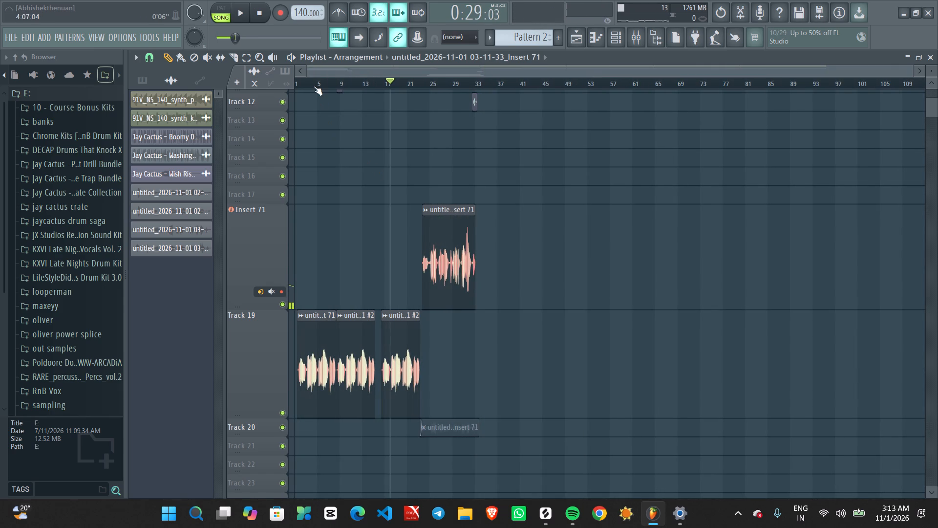
left_click_drag(312, 86, 268, 96)
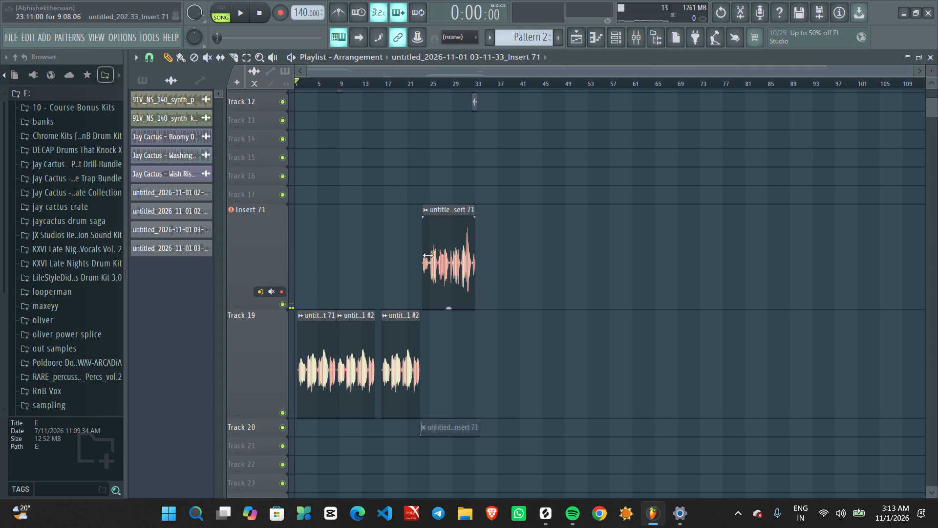
key("space")
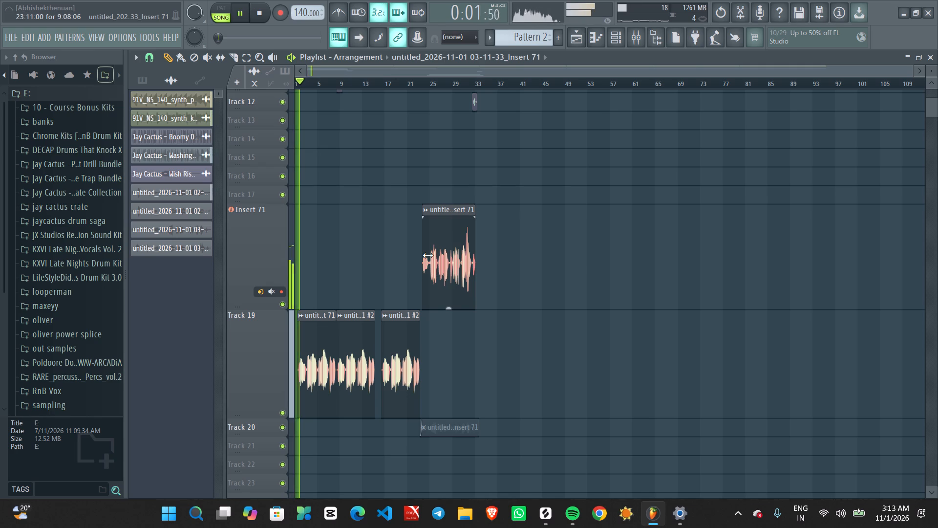
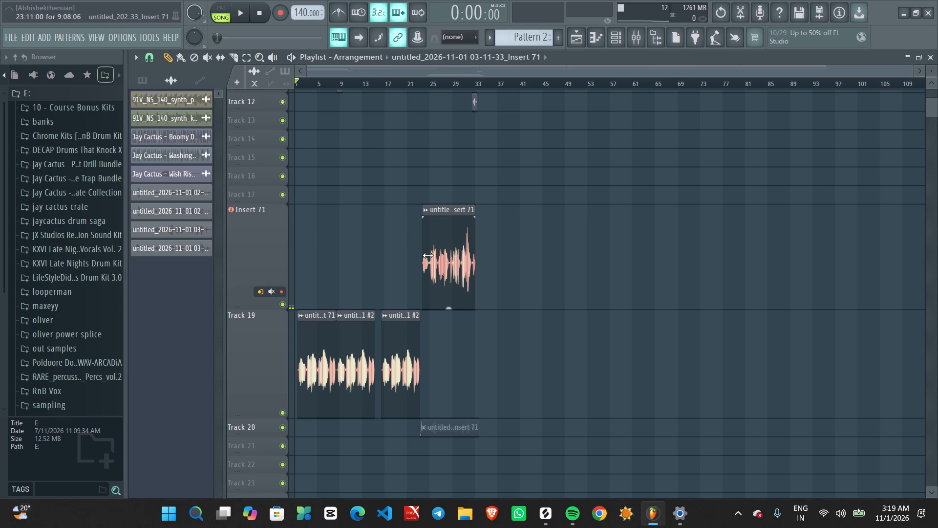
Play back the arrangement from the start of the song to review the vocal takes in sequence.
key("space")
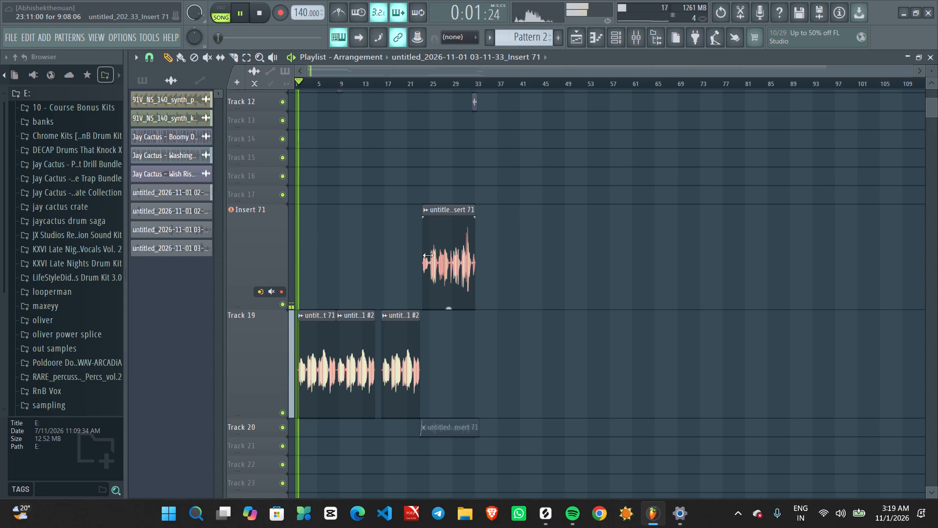
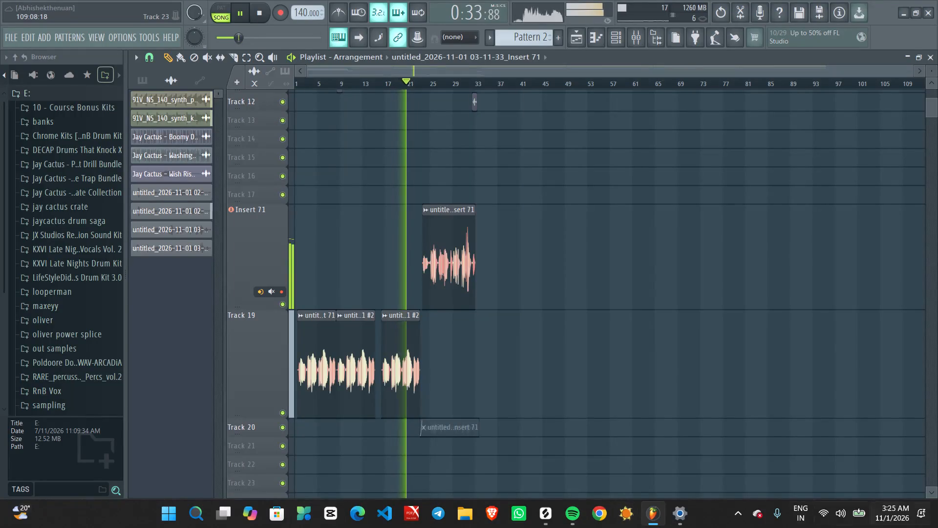
Switch to Windows Settings and examine the connected Wi-Fi network's properties, including its IP and DNS details, and return to the playlist.
left_click(821, 507)
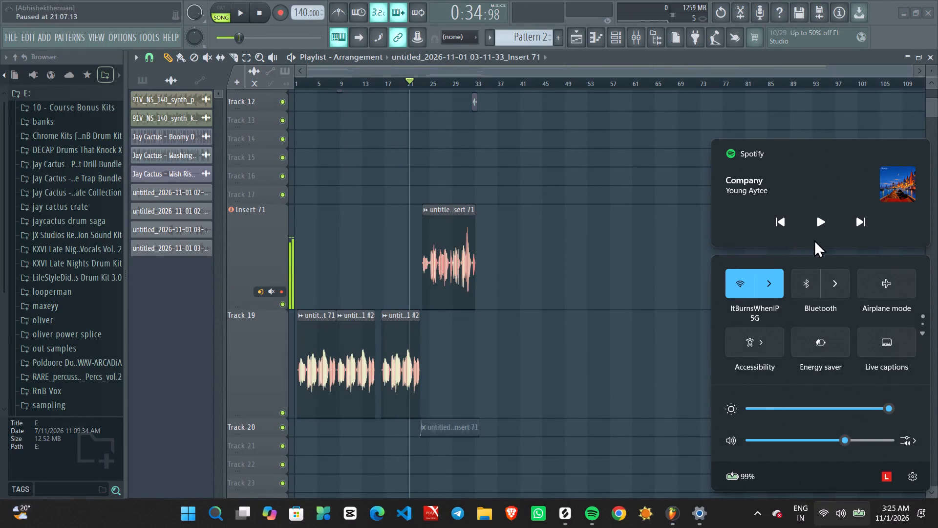
left_click(777, 284)
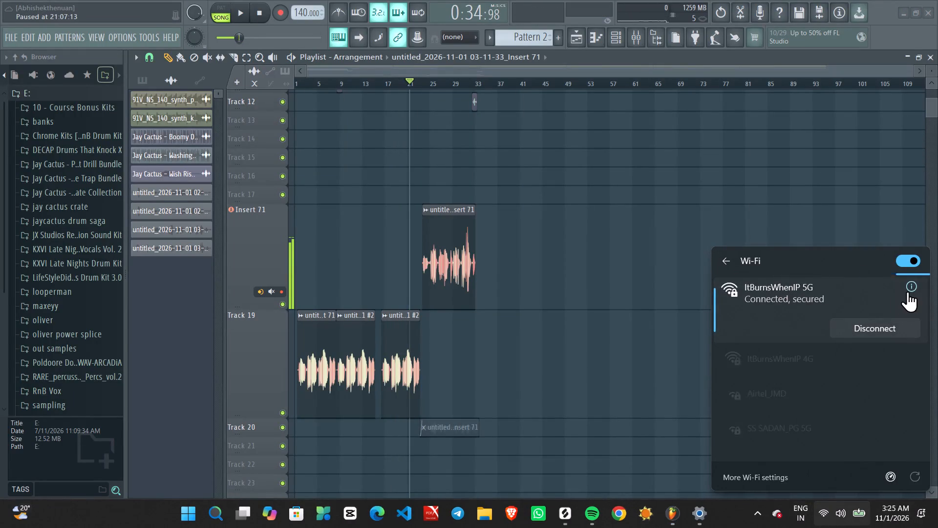
left_click(916, 284)
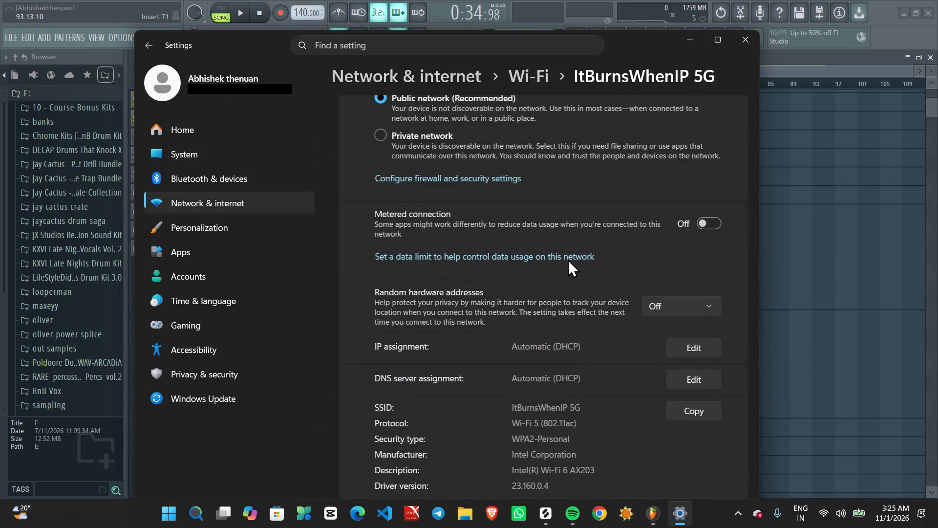
scroll(564, 411, "down", 1)
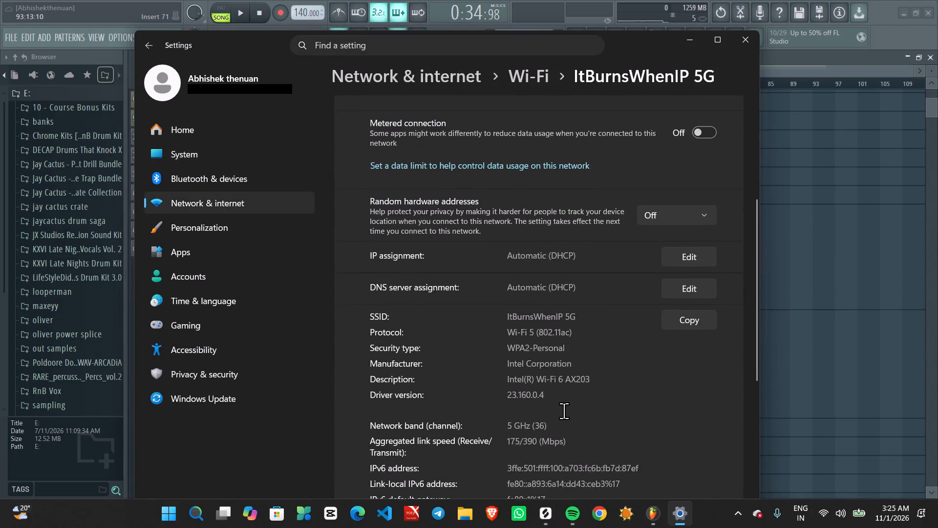
scroll(564, 411, "down", 3)
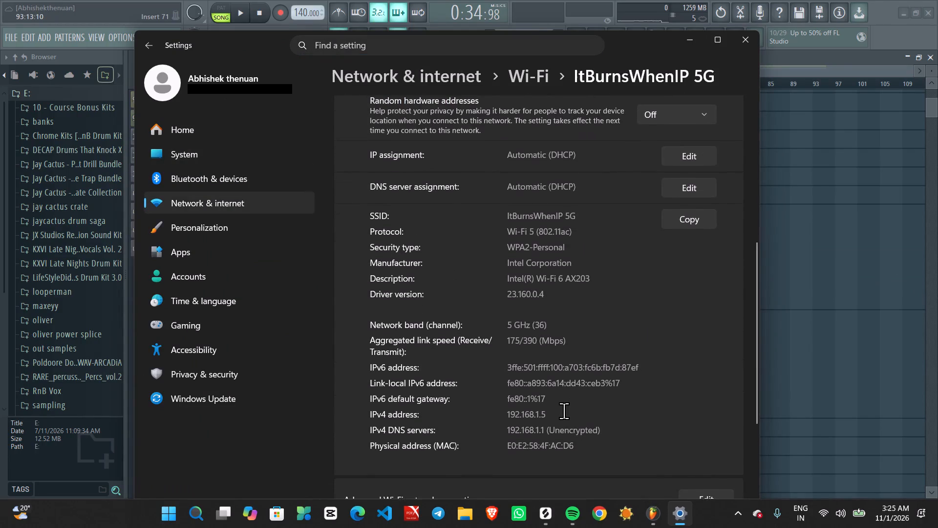
scroll(564, 411, "down", 1)
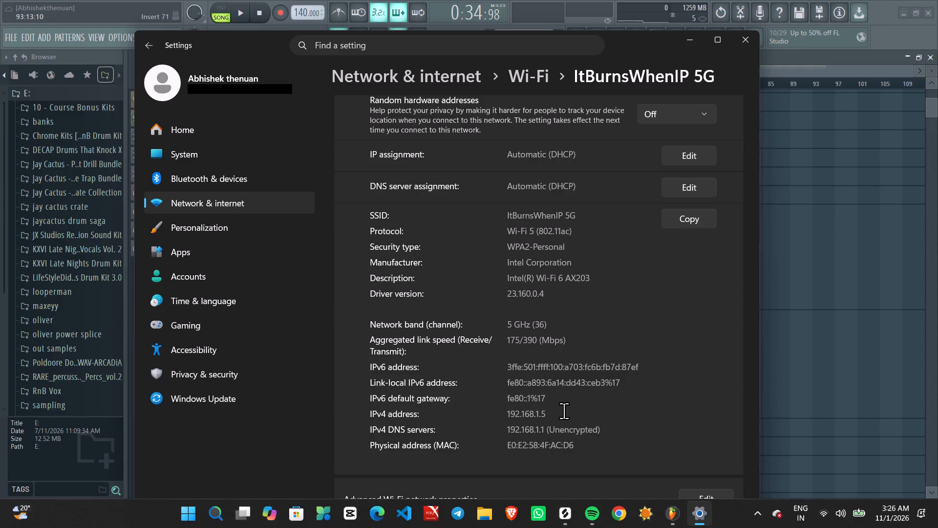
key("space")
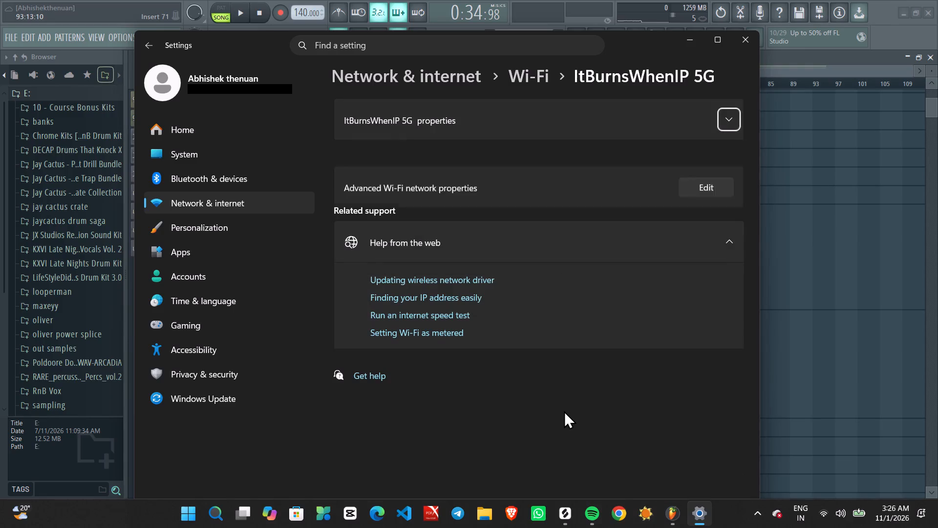
left_click(745, 44)
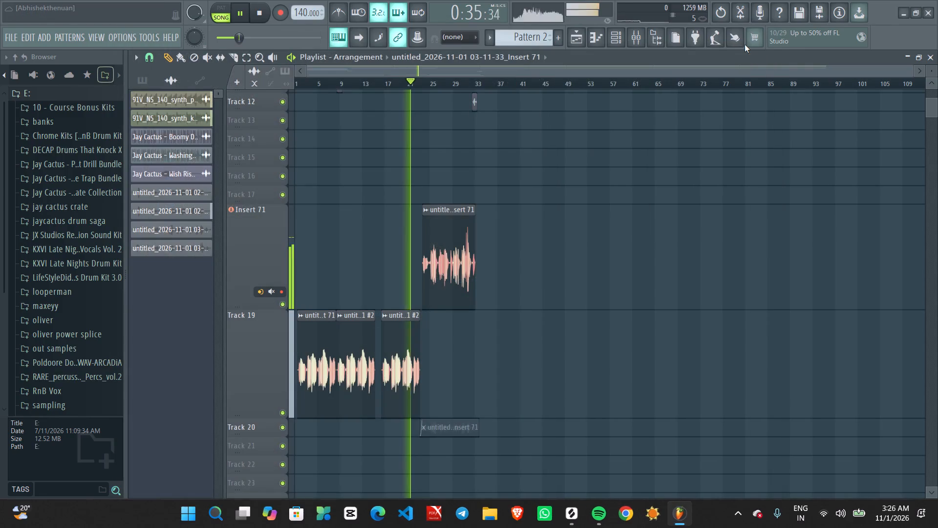
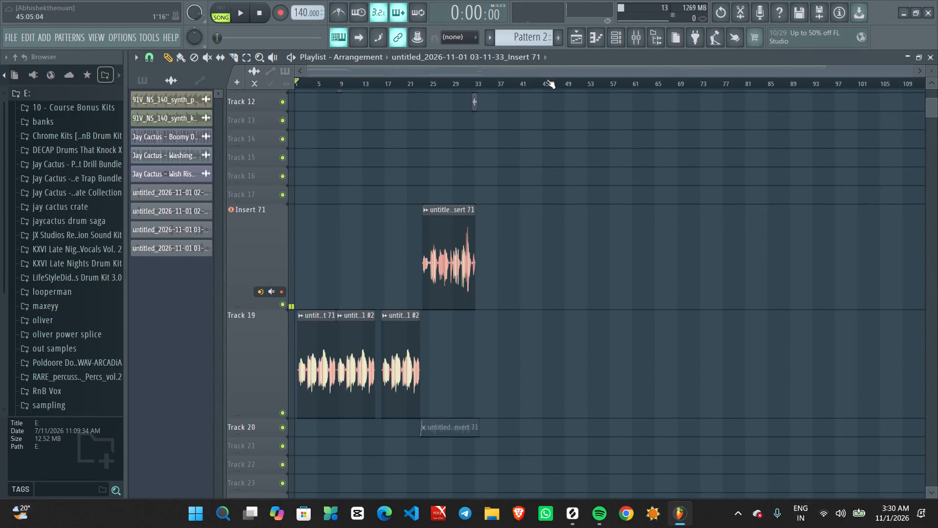
Play the arrangement again from the beginning of the song to listen through the arranged vocal takes.
left_click_drag(555, 72, 392, 117)
key("space")
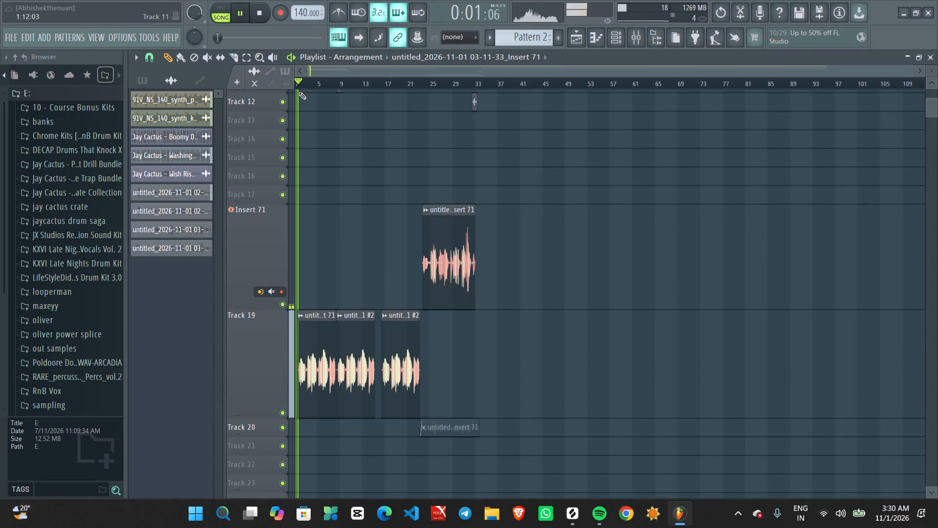
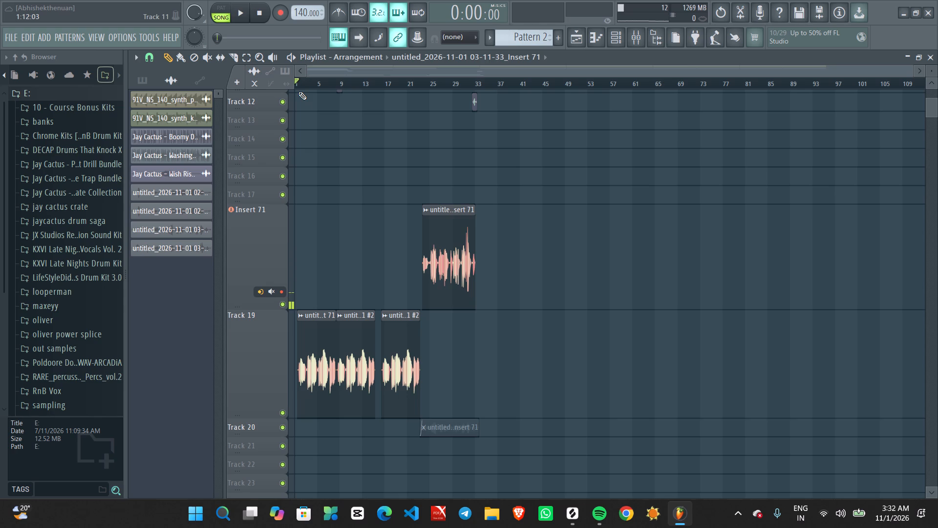
Arm recording from about bar 29 (0:48), with typing keyboard to piano turned off.
left_click(454, 86)
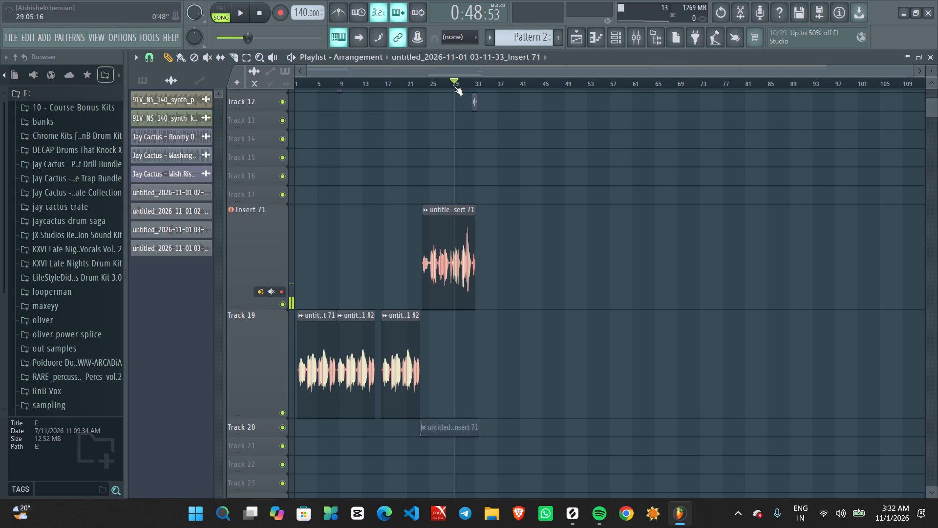
key("space")
key("space")
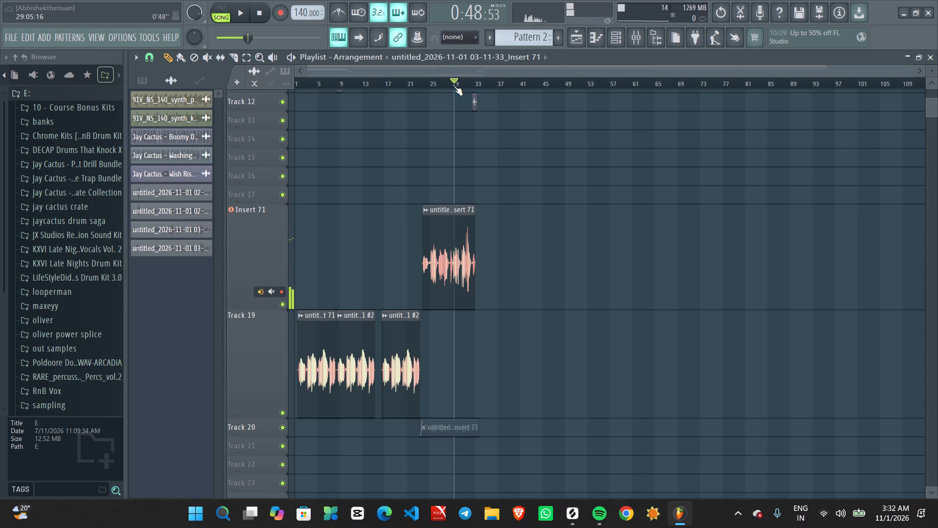
type("r")
key("space")
key("space")
type("r")
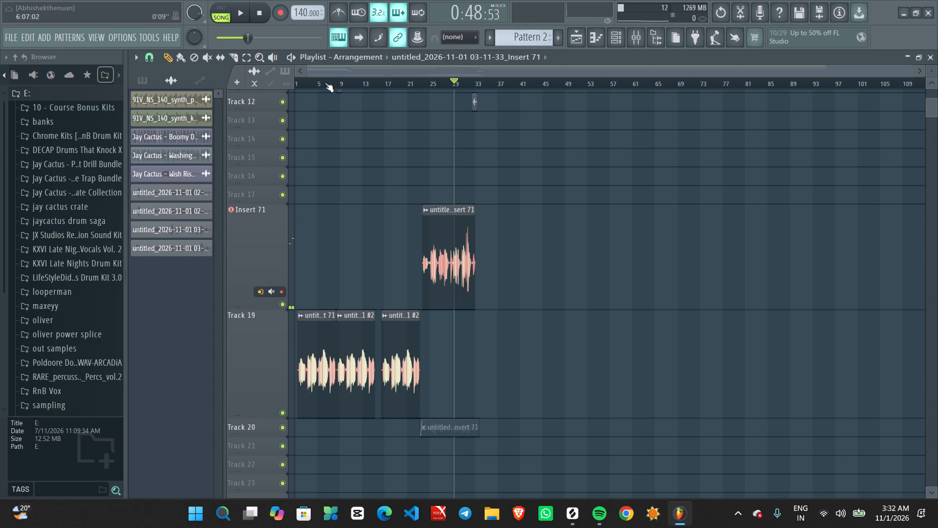
left_click(336, 38)
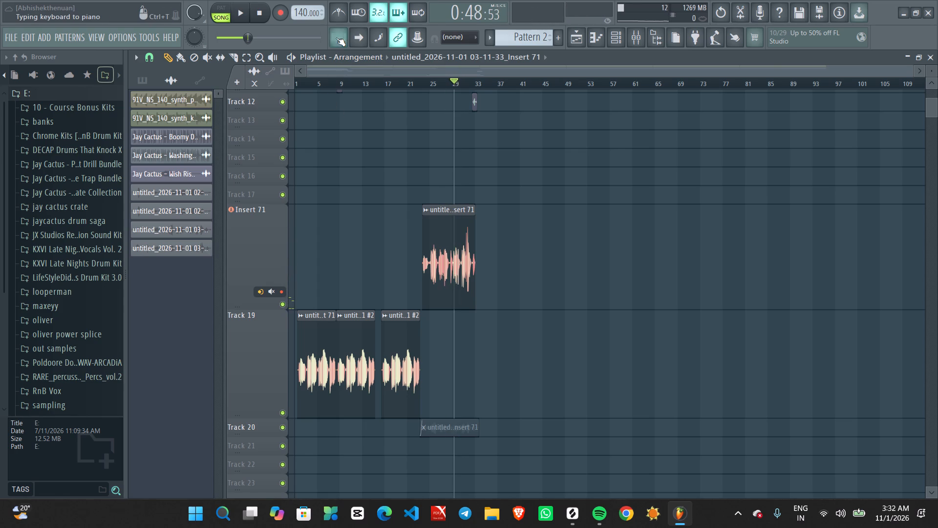
key("r")
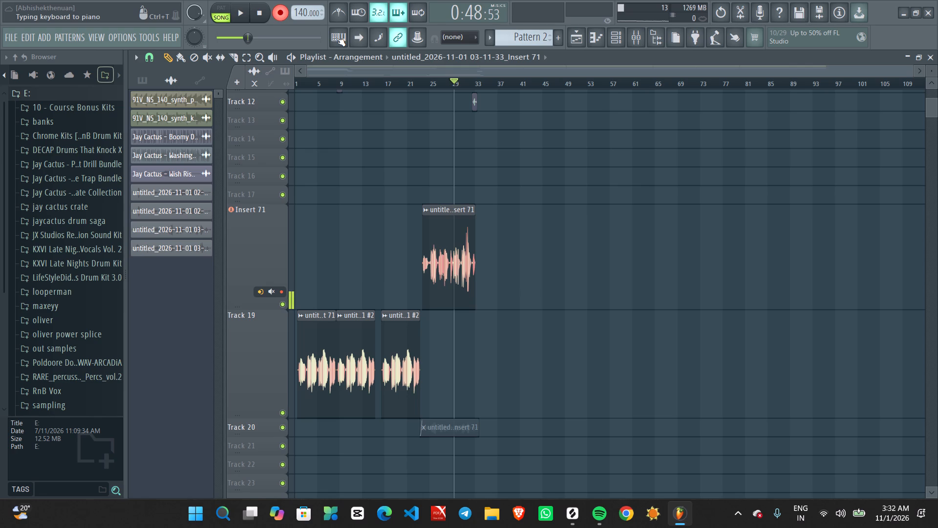
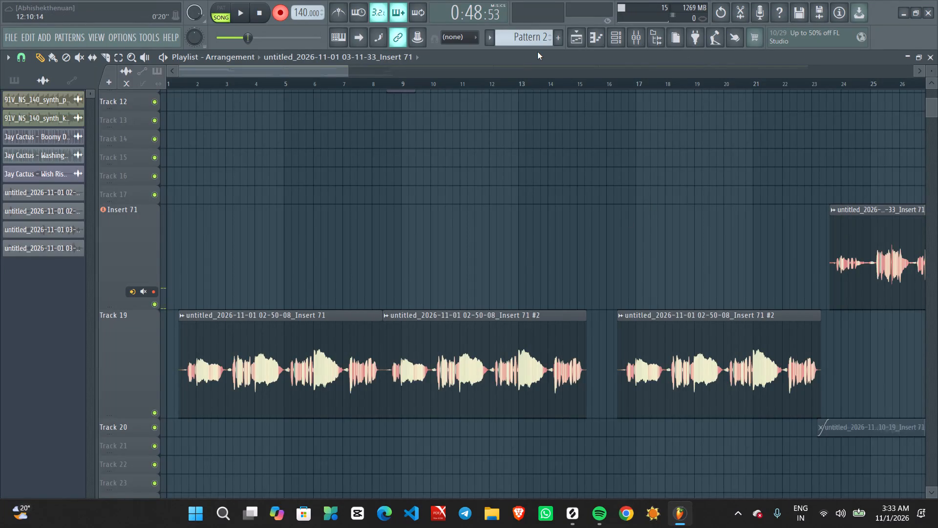
Record two short takes on Insert 71 from about bar 29, switching off the countdown before recording.
scroll(537, 52, "down", 3, "ctrl")
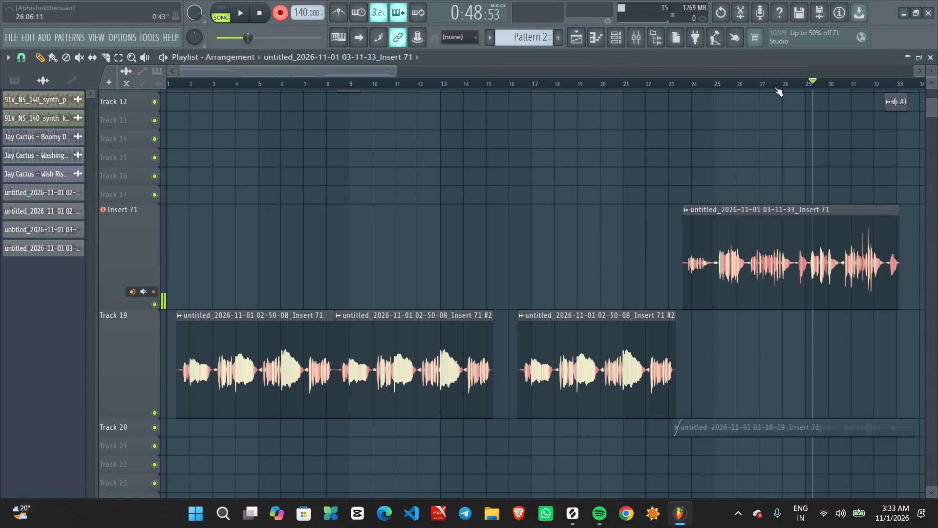
key("r")
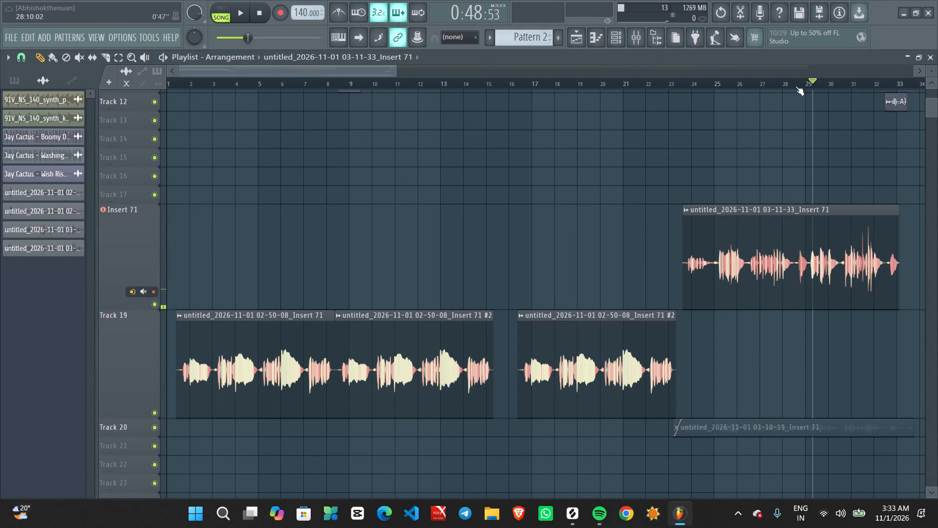
key("r")
key("space")
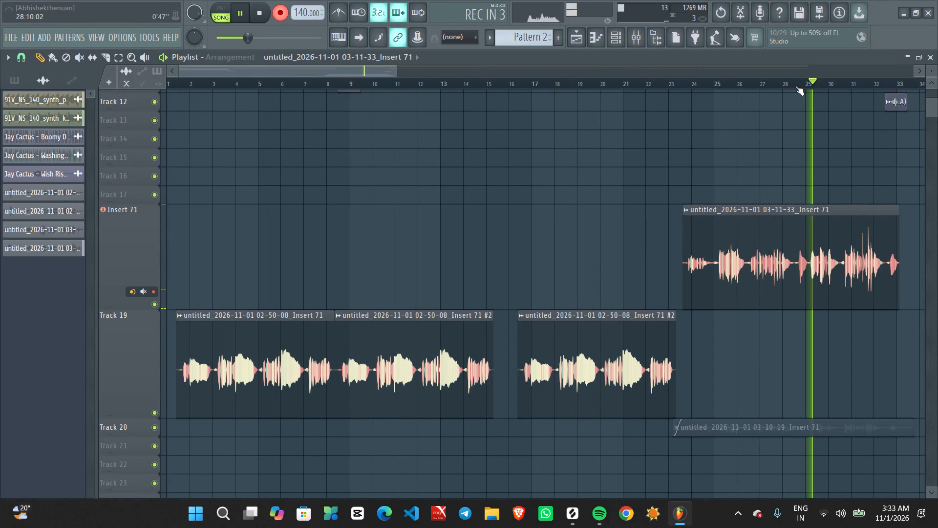
left_click(377, 15)
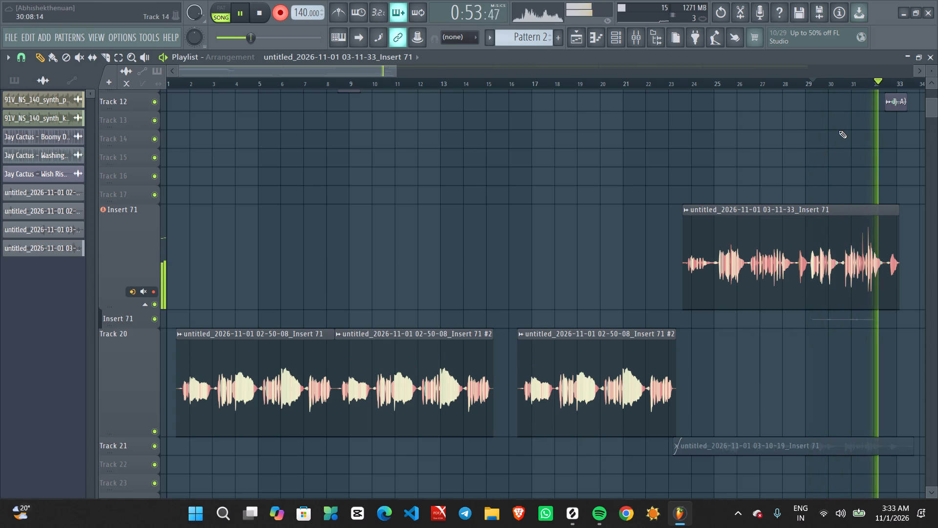
key("space")
key("space")
key("space")
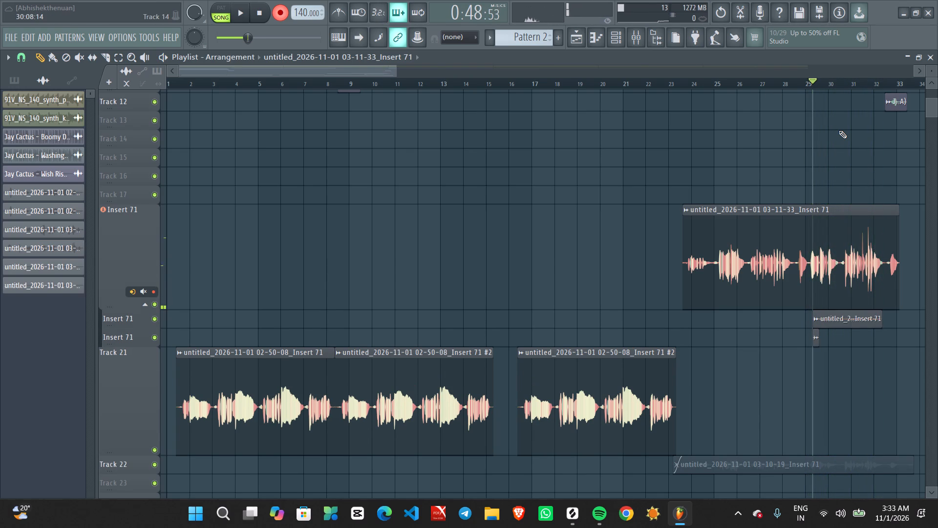
Delete the two short takes at bar 29 from the Insert 71 sub-tracks.
right_click_drag(859, 321, 857, 322)
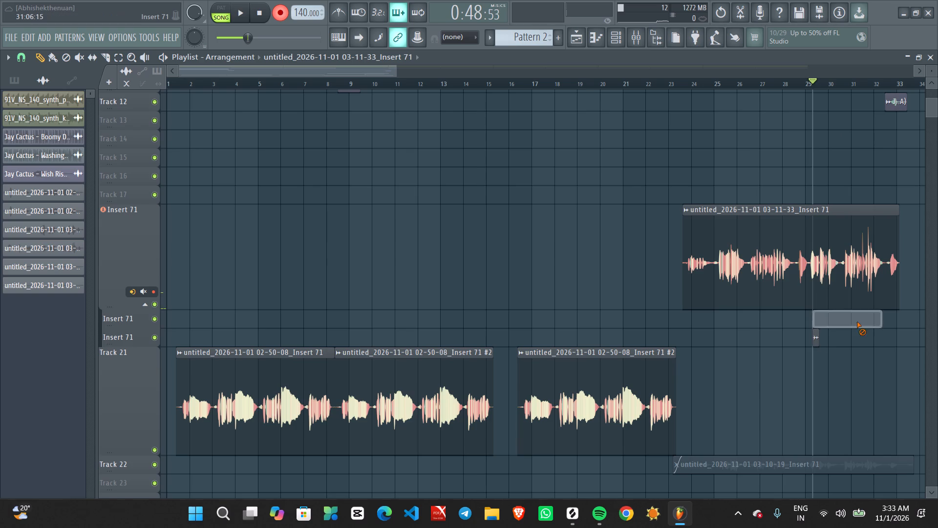
right_click_drag(857, 322, 810, 336)
right_click_drag(822, 333, 815, 337)
Move the 03-11-33 vocal clip down from Insert 71 to Track 21, keeping its start at about bar 23, and deselect it.
scroll(743, 293, "down", 4, "ctrl")
scroll(710, 349, "up", 2, "ctrl")
middle_click_drag(721, 404, 706, 340)
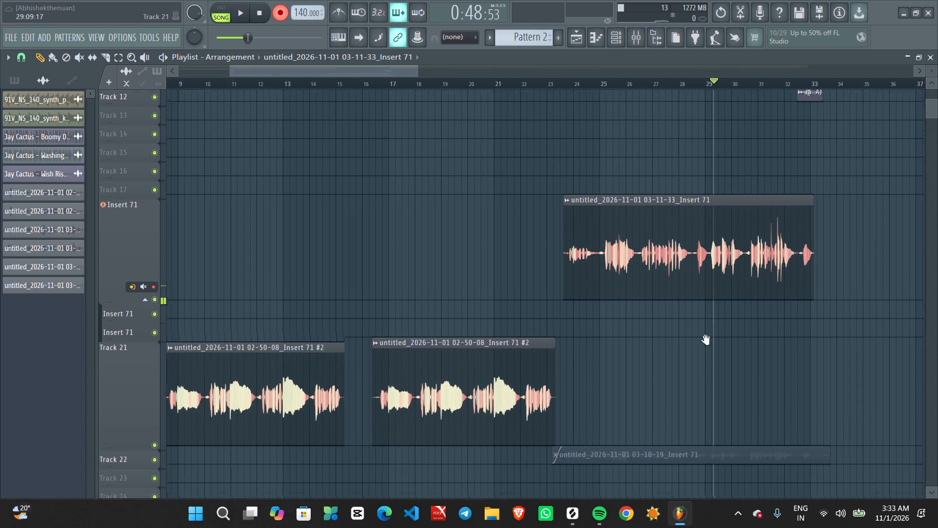
middle_click_drag(706, 340, 693, 287)
scroll(688, 286, "down", 3, "ctrl")
left_click(626, 157, "ctrl")
key("shift+Left")
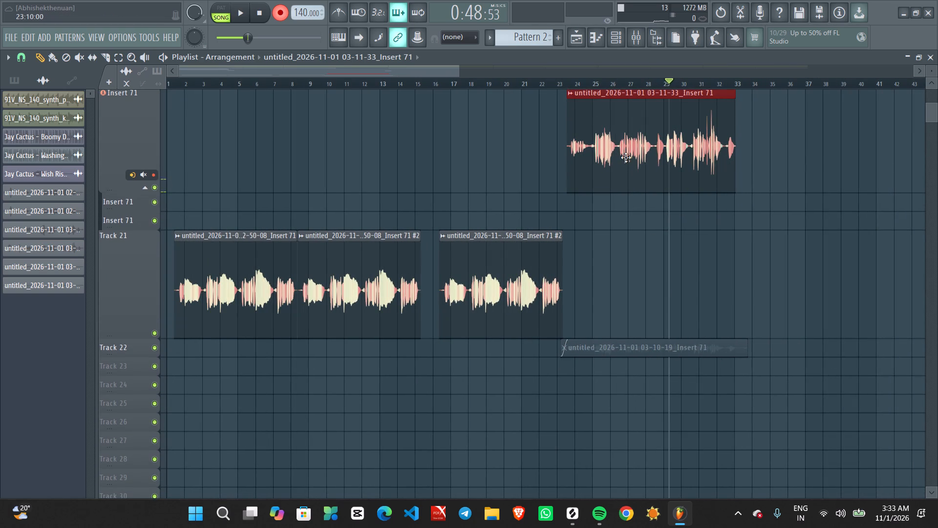
key("shift+Down")
key("shift+Down")
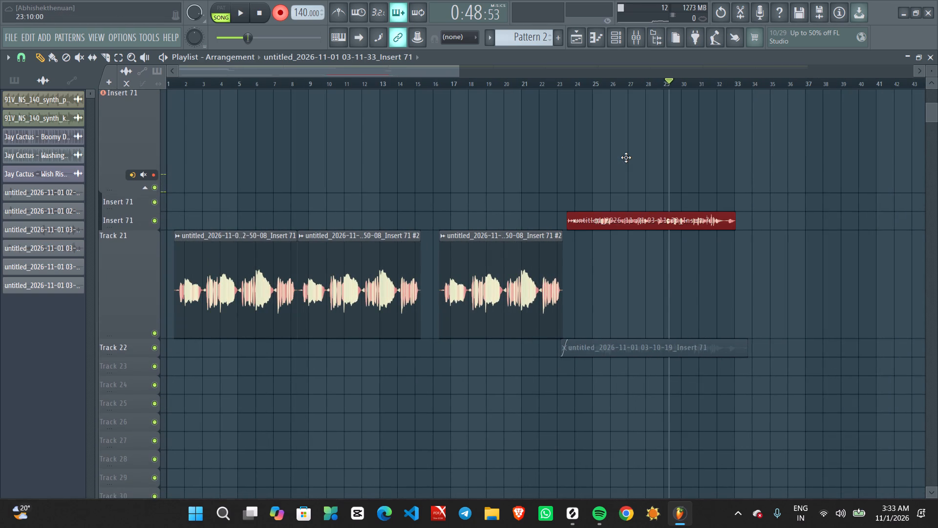
key("shift+Down")
left_click(679, 159, "ctrl")
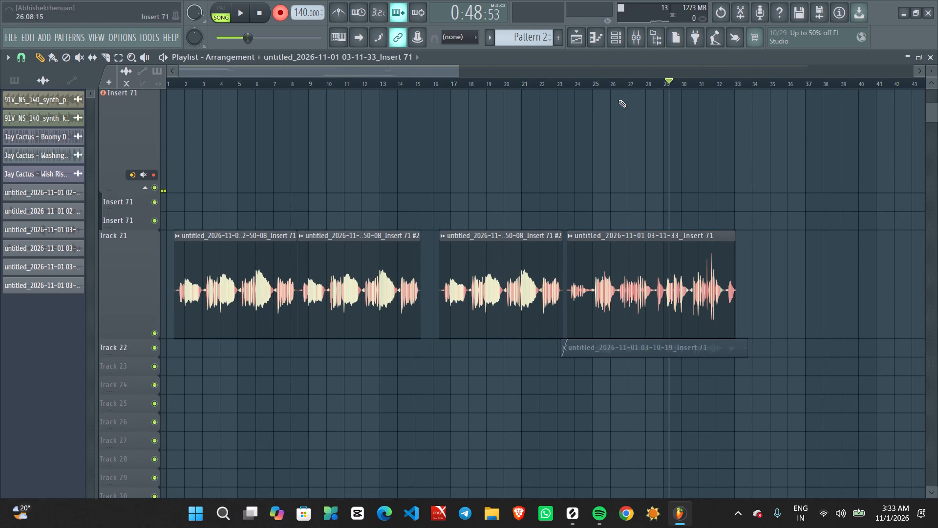
Record a new vocal take on Insert 71 from bar 25 to about bar 42.
left_click(595, 83)
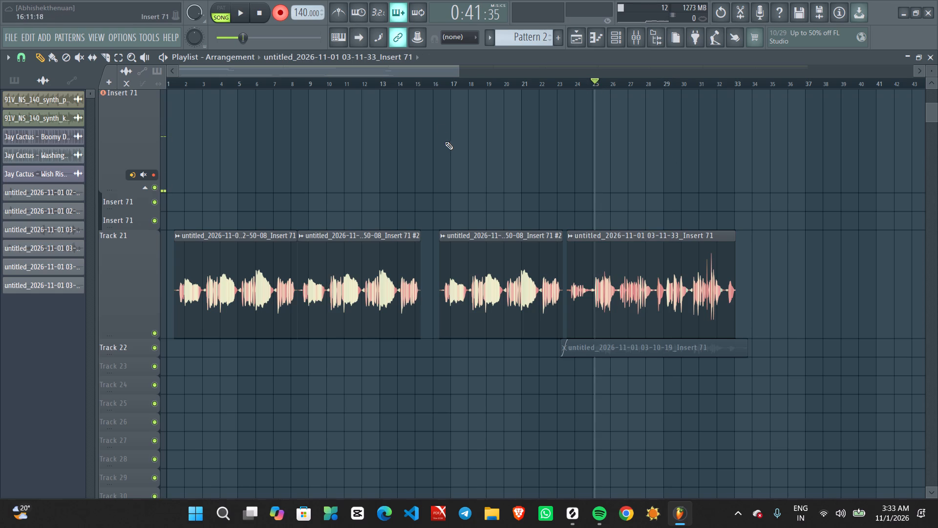
key("space")
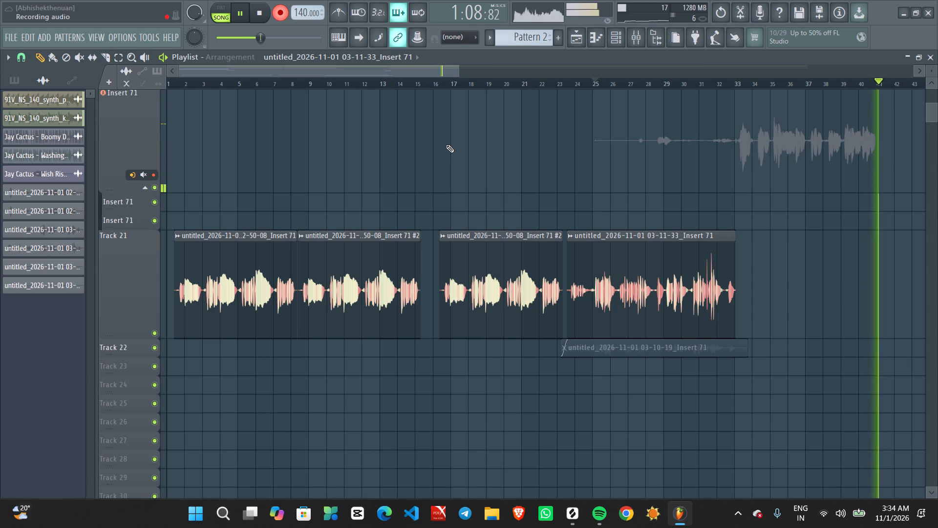
key("space")
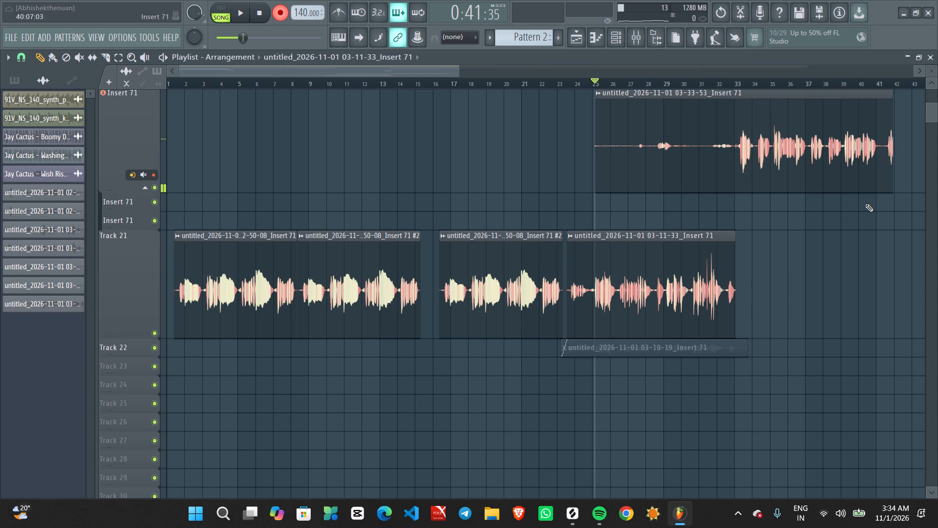
Disarm recording and play back the new take from about bar 32.
key("r")
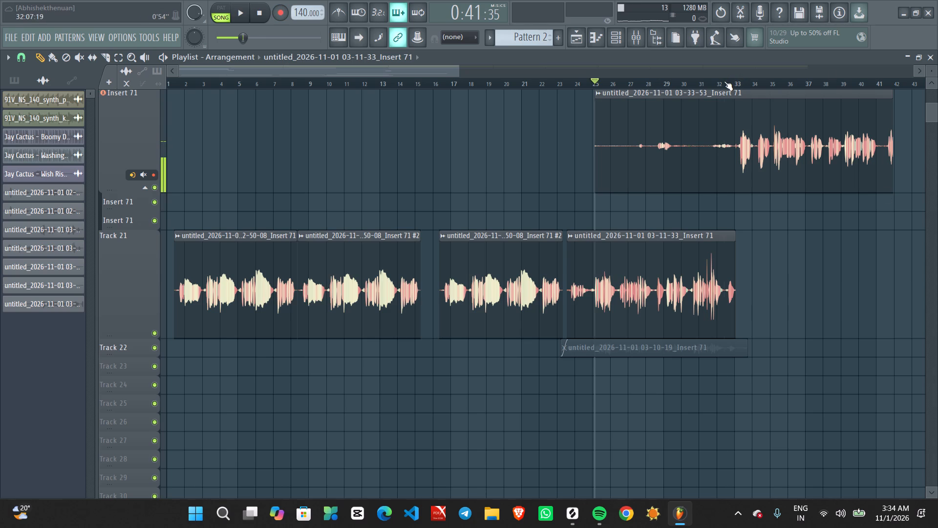
left_click(724, 81)
key("space")
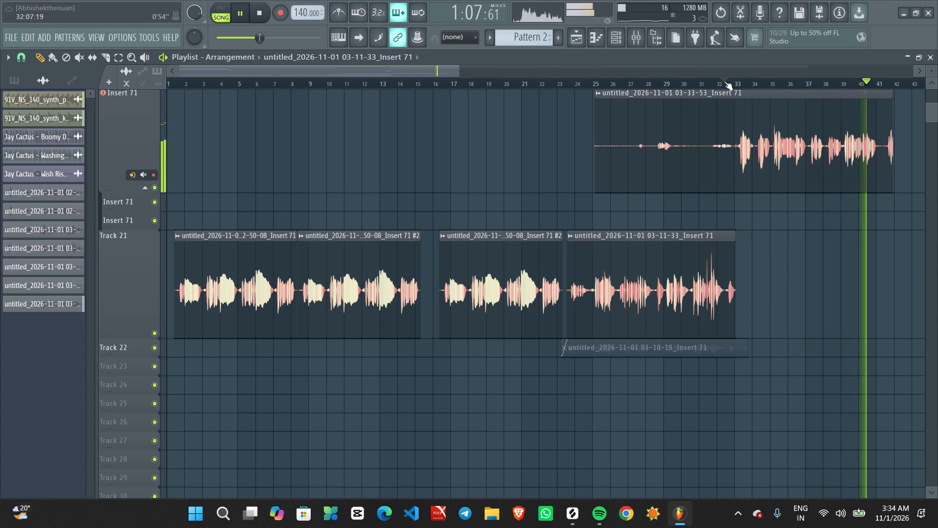
key("space")
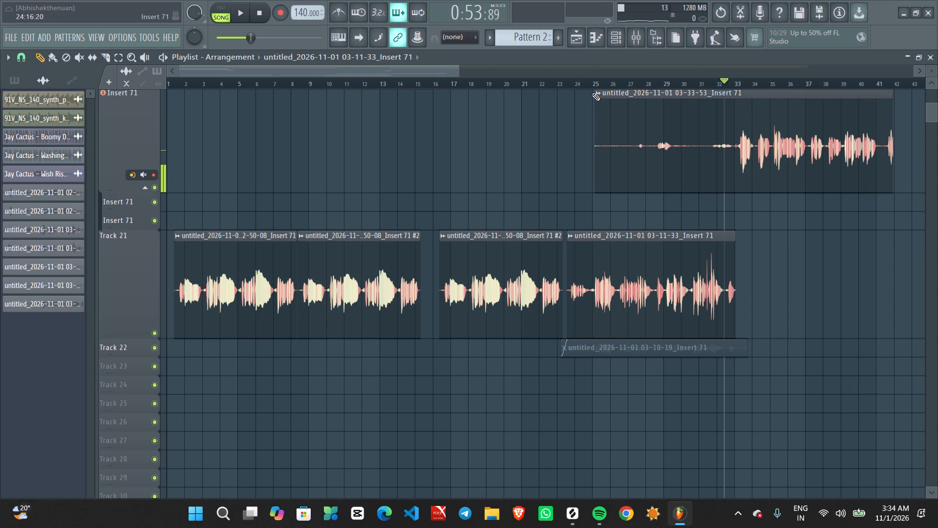
Trim the start of the 03-33-53 take on Insert 71 to about bar 31 (31:11:00).
left_click_drag(594, 91, 767, 102)
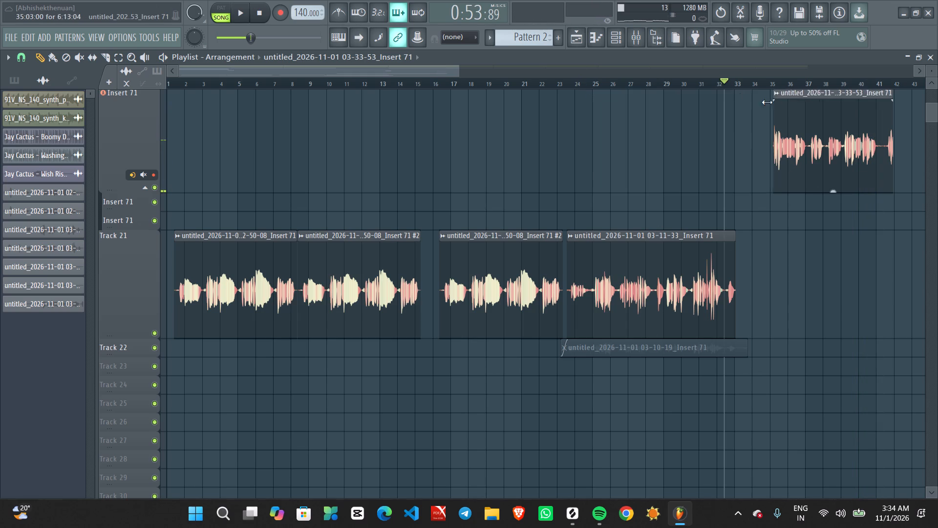
left_click_drag(767, 102, 709, 91)
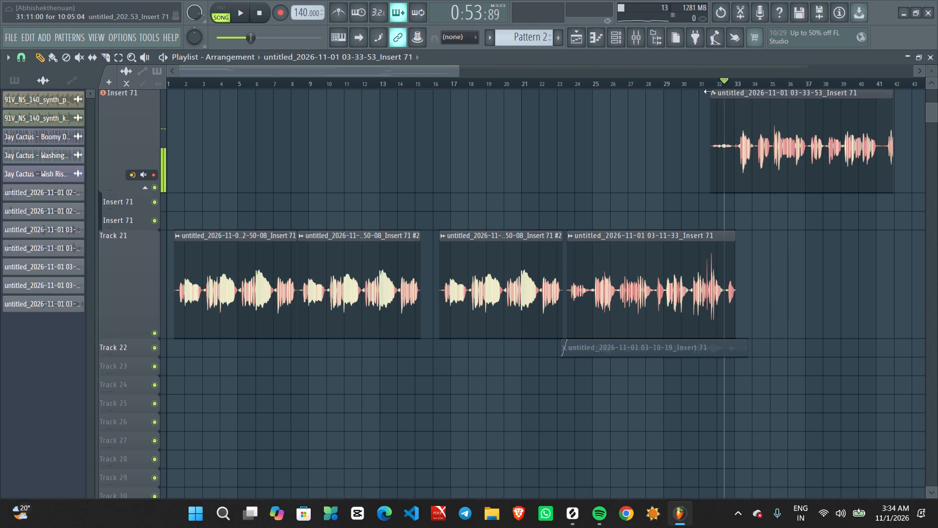
Mute the trimmed 03-33-53 take on Insert 71 and return to the Draw tool.
key("t")
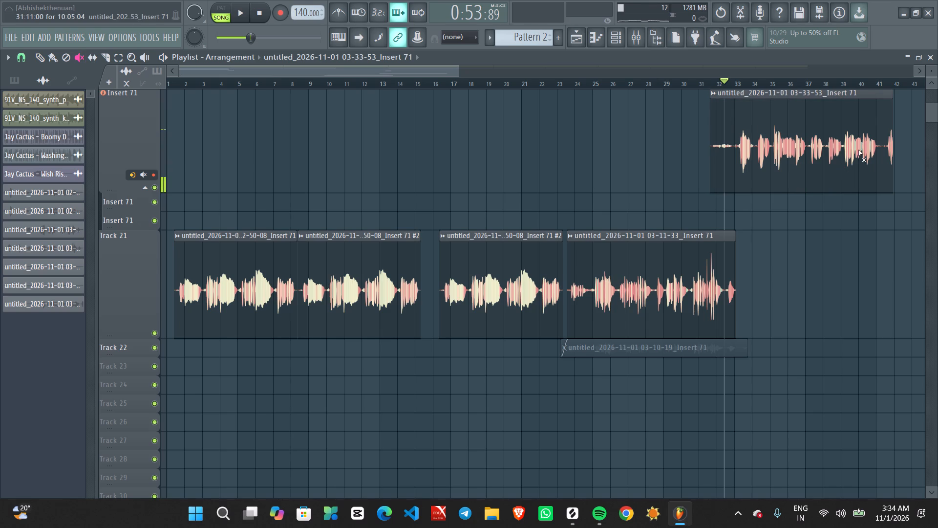
left_click(858, 150)
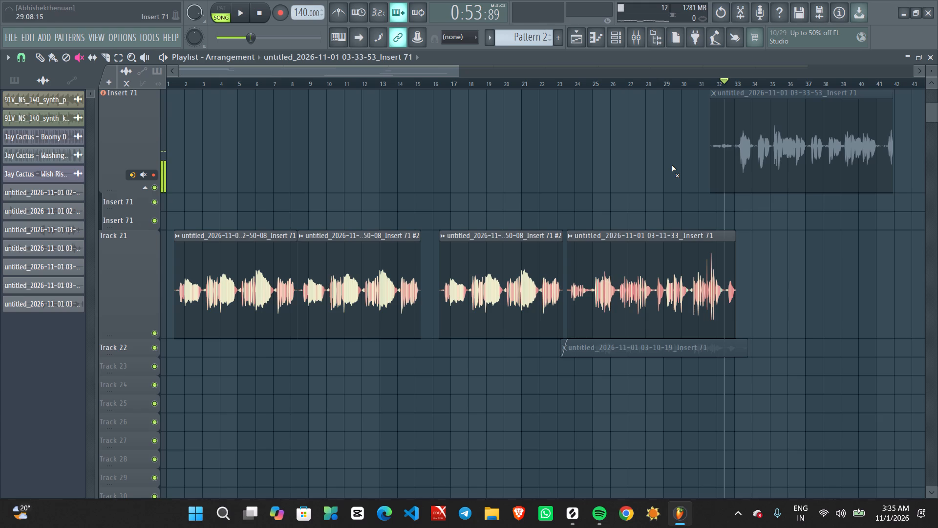
key("p")
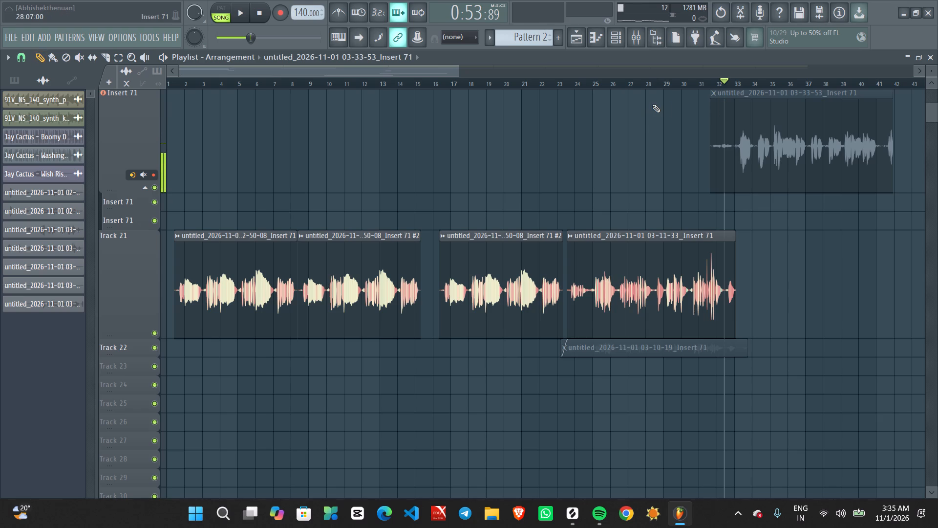
Arm recording for another vocal take.
type("r")
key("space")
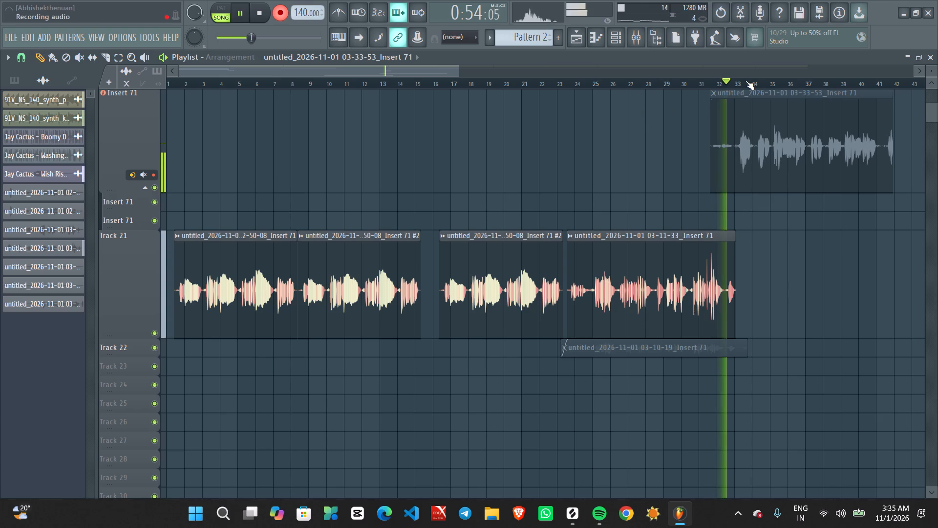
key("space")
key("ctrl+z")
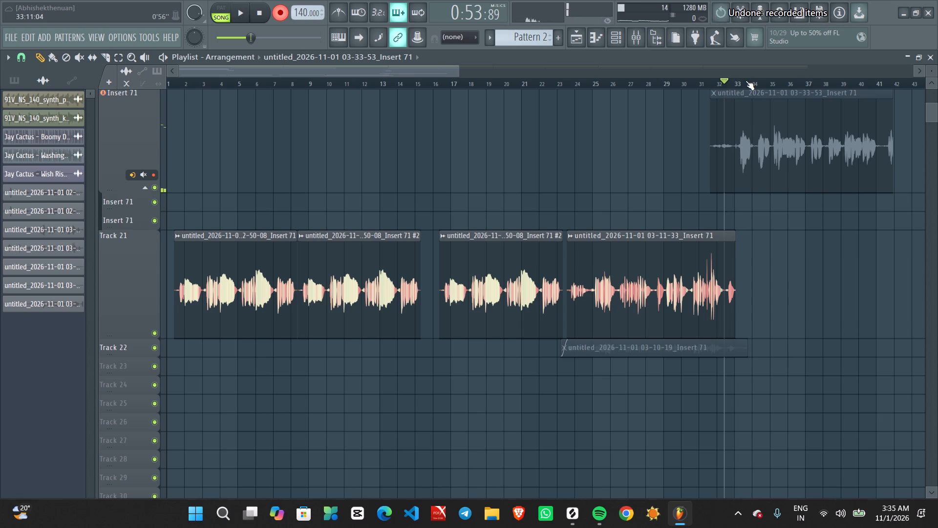
Record another vocal take from about bar 27 (0:45) to about bar 41 on the first Insert 71 sub-track.
left_click(635, 84)
key("space")
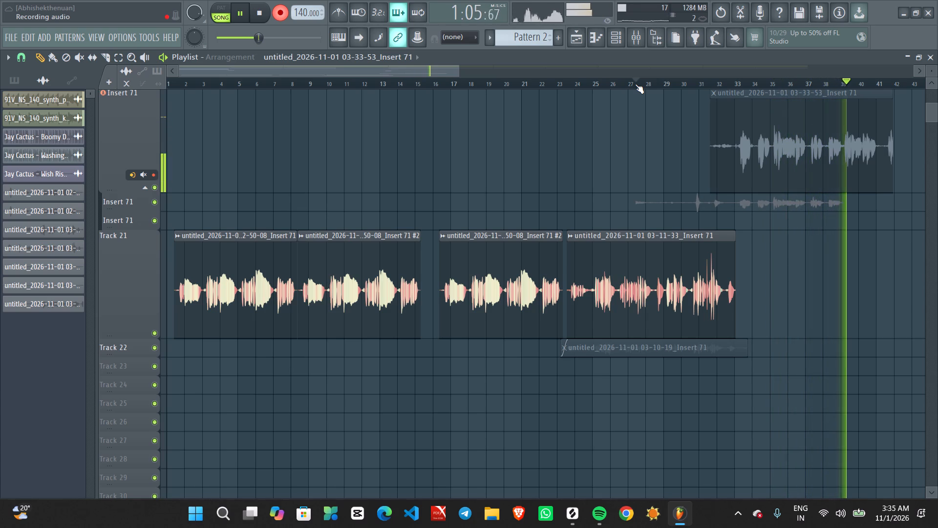
scroll(638, 149, "down", 4, "ctrl")
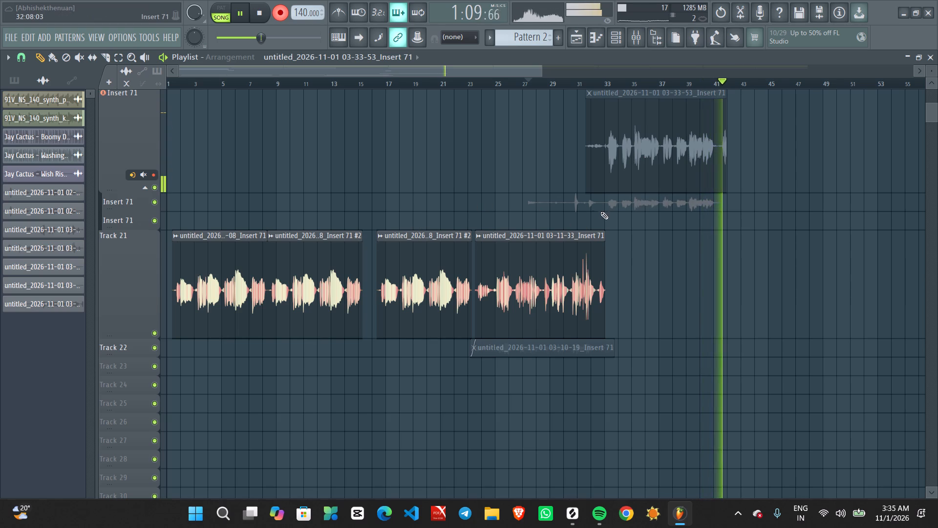
key("space")
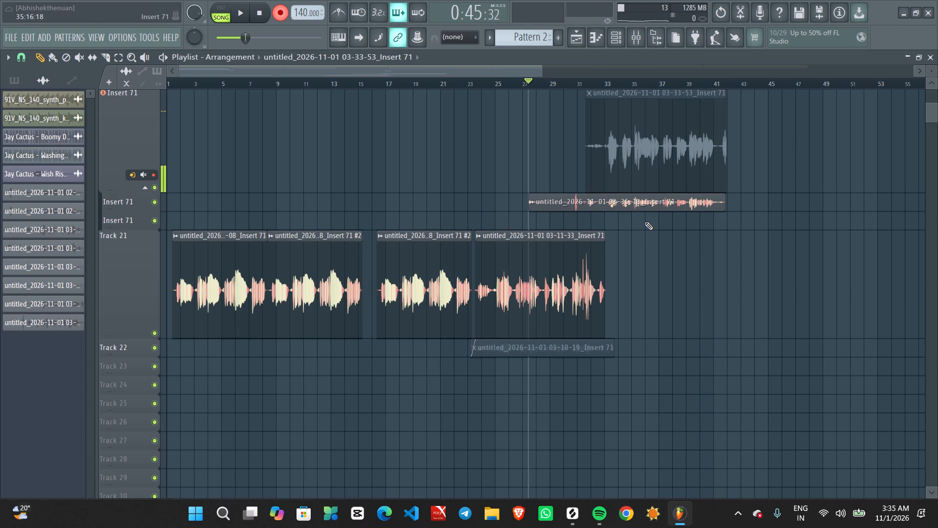
Examine the new 03-35-13 take's waveform against the muted take above it around bars 32 to 37.
scroll(652, 216, "up", 3, "ctrl")
scroll(652, 216, "down", 1)
scroll(652, 216, "up", 3, "ctrl")
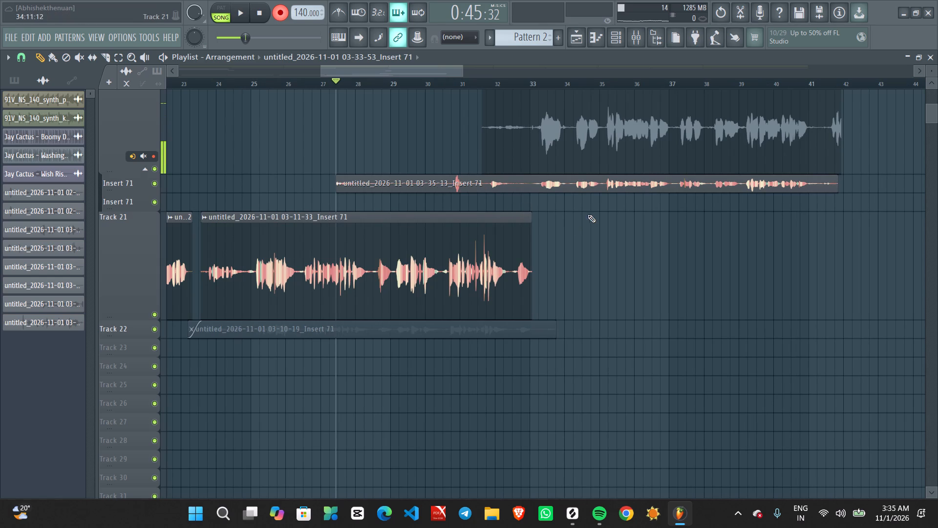
scroll(594, 210, "up", 8, "ctrl")
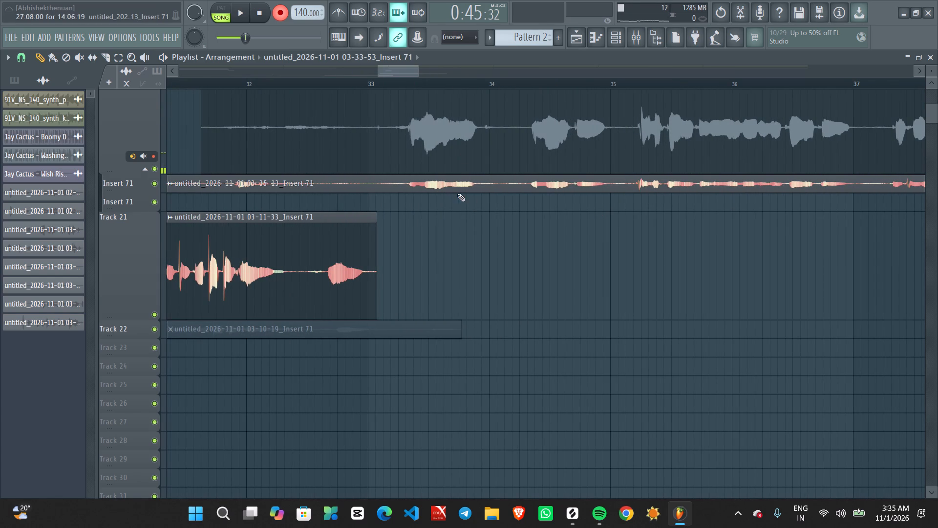
scroll(524, 193, "down", 6, "ctrl")
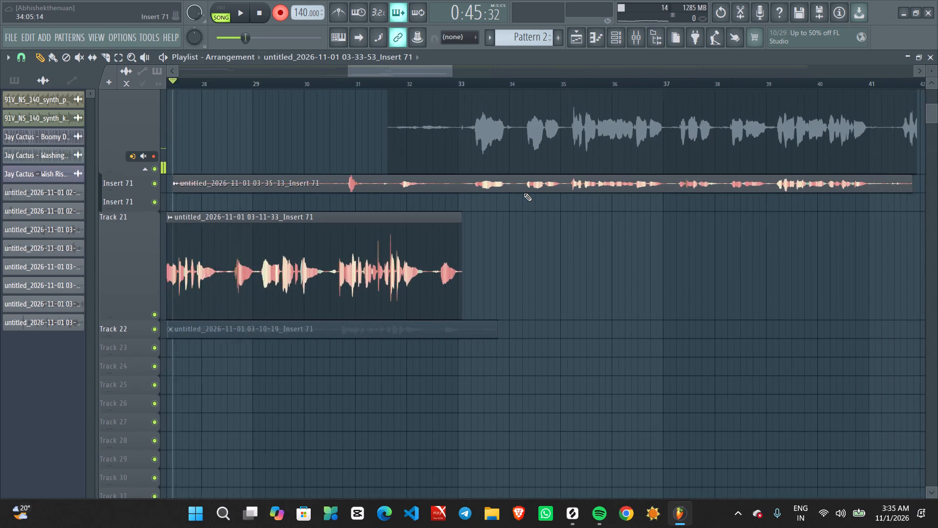
scroll(524, 193, "down", 4, "ctrl")
Disarm recording and play back the 03-35-13 take, starting from about bar 30 (0:50).
key("r")
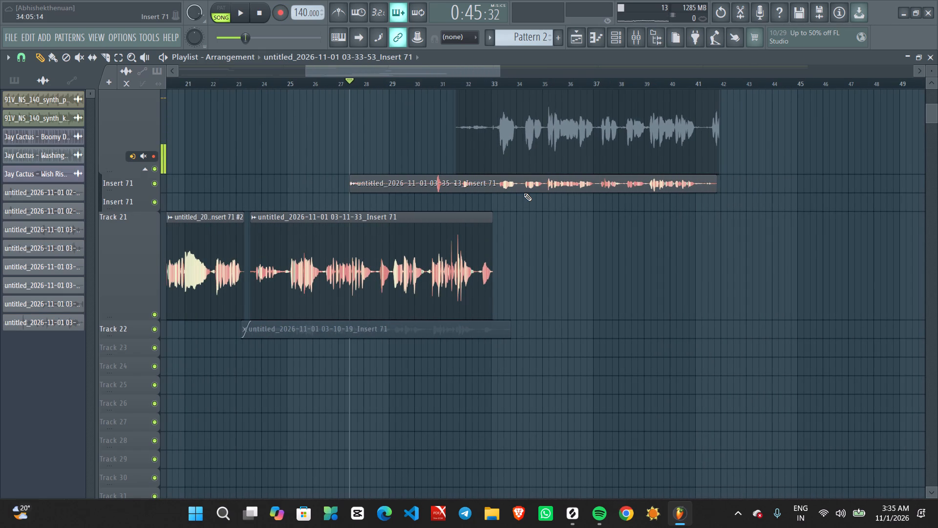
key("space")
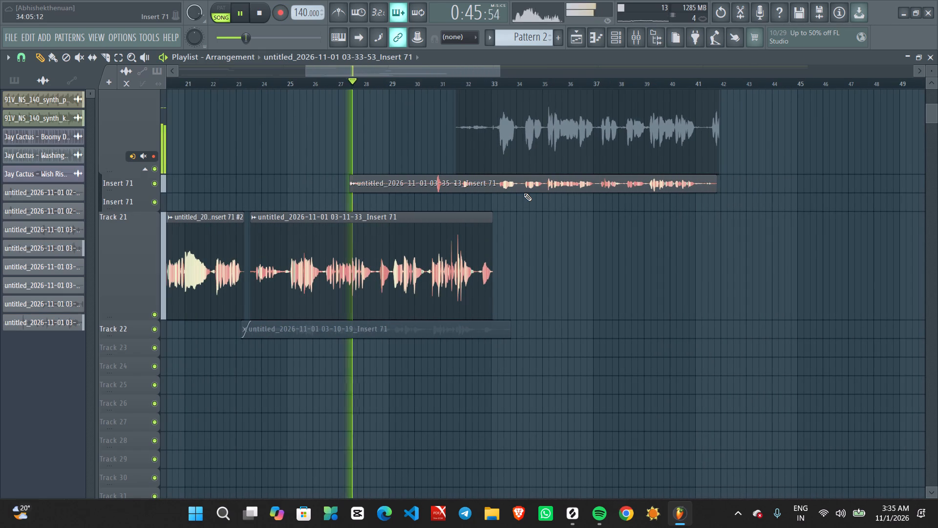
key("space")
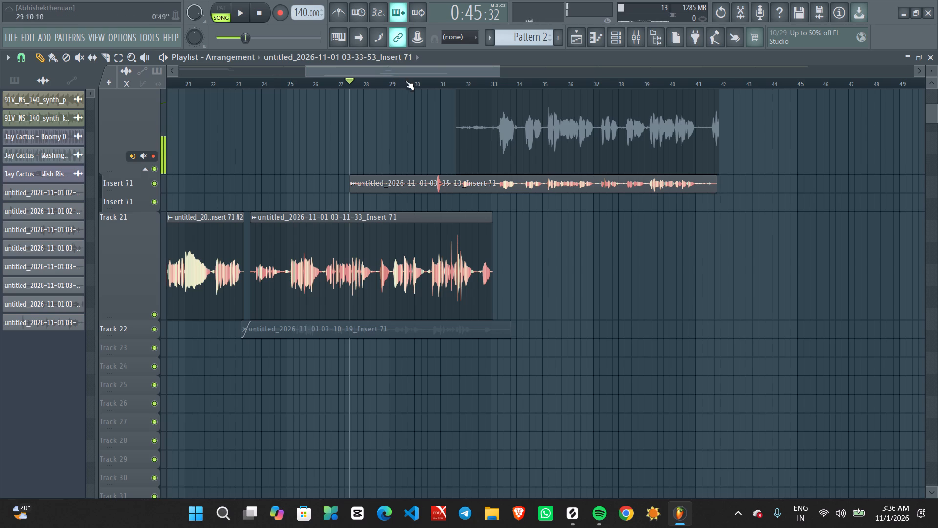
left_click(426, 85)
key("space")
key("space")
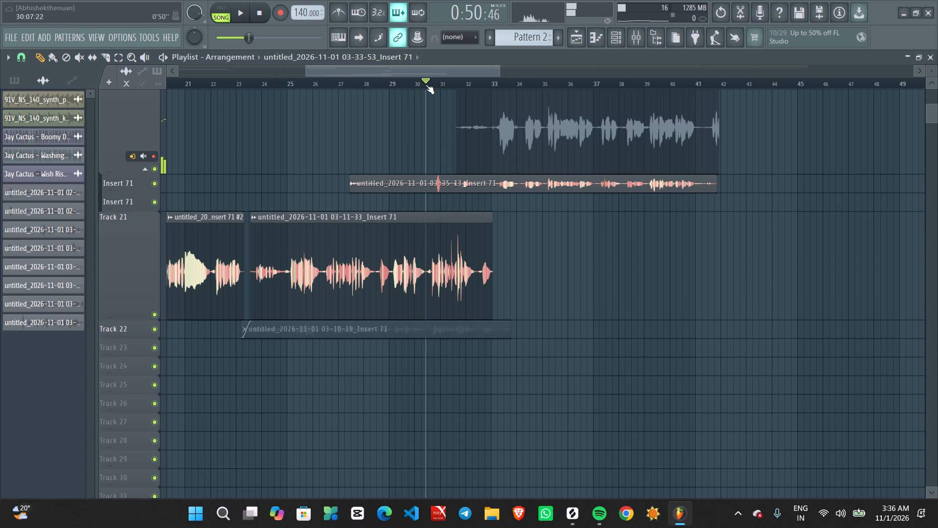
key("space")
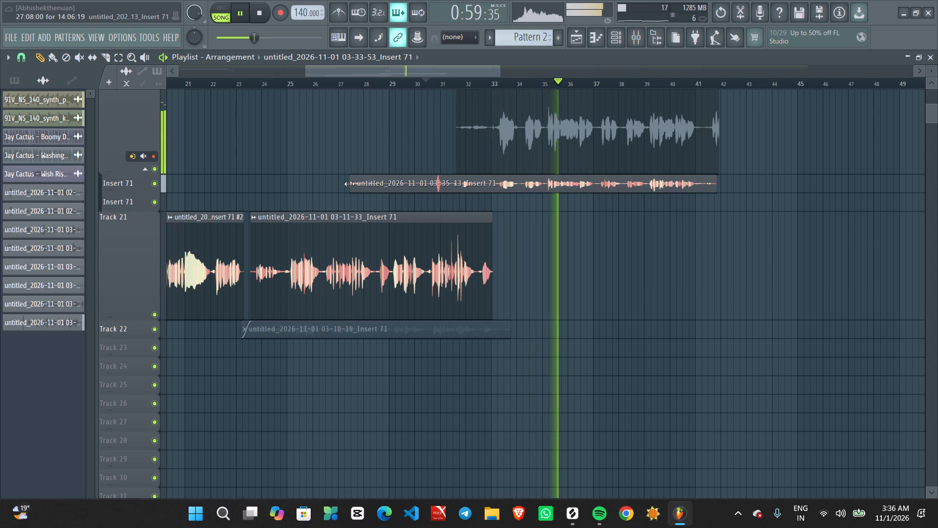
Trim the start of the 03-35-13 take to about bar 32 (32:14:00).
left_click_drag(348, 184, 485, 180)
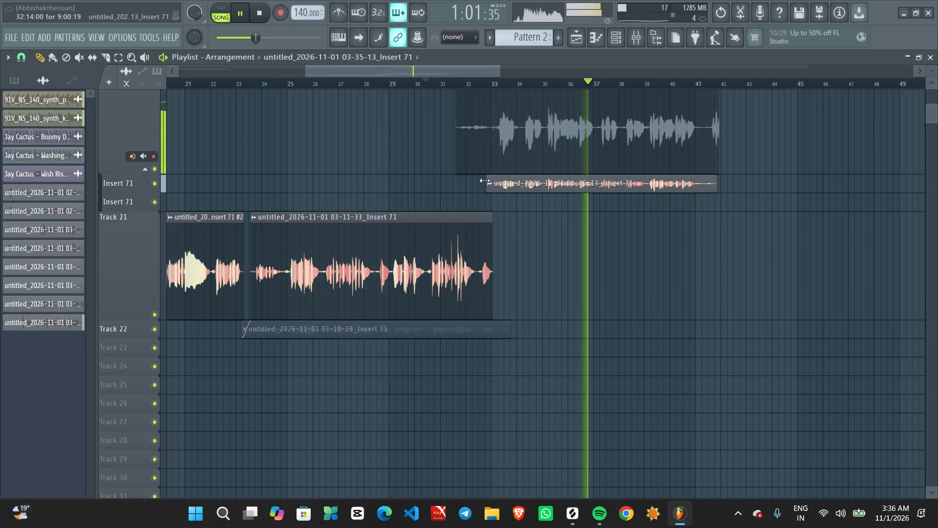
Trim the starts of the 03-35-13 take to 32:16:00 and the muted 03-33-53 take above it to 32:15:00.
left_click_drag(485, 180, 488, 180)
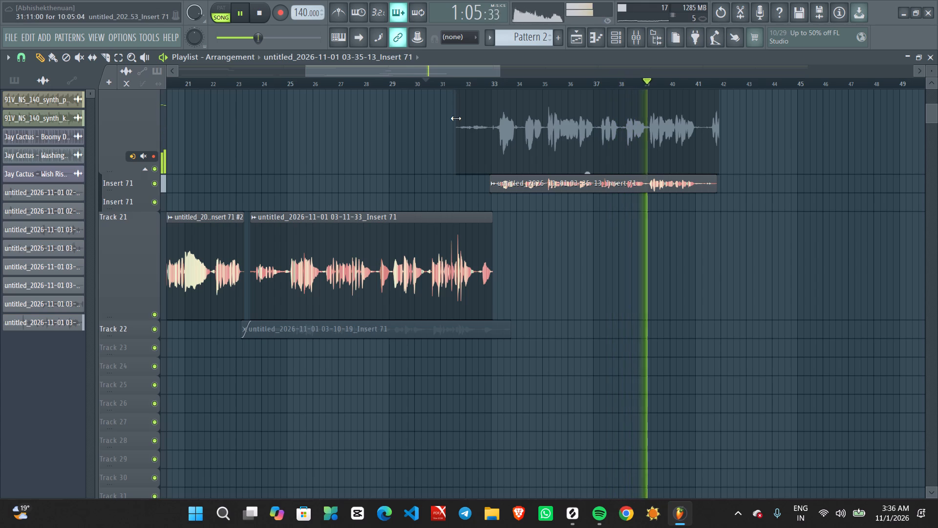
left_click_drag(456, 118, 487, 127)
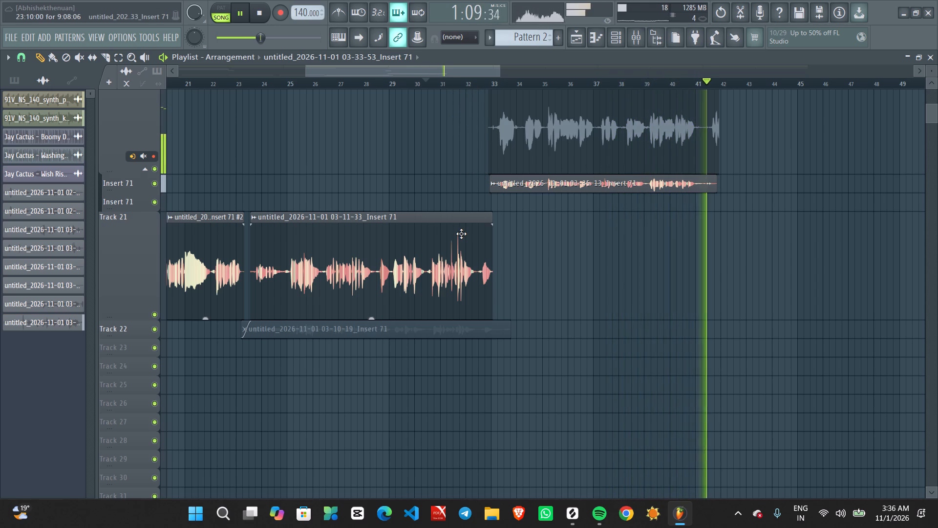
Play back the trimmed 03-35-13 take, starting from about bar 30 (0:50).
key("space")
key("space")
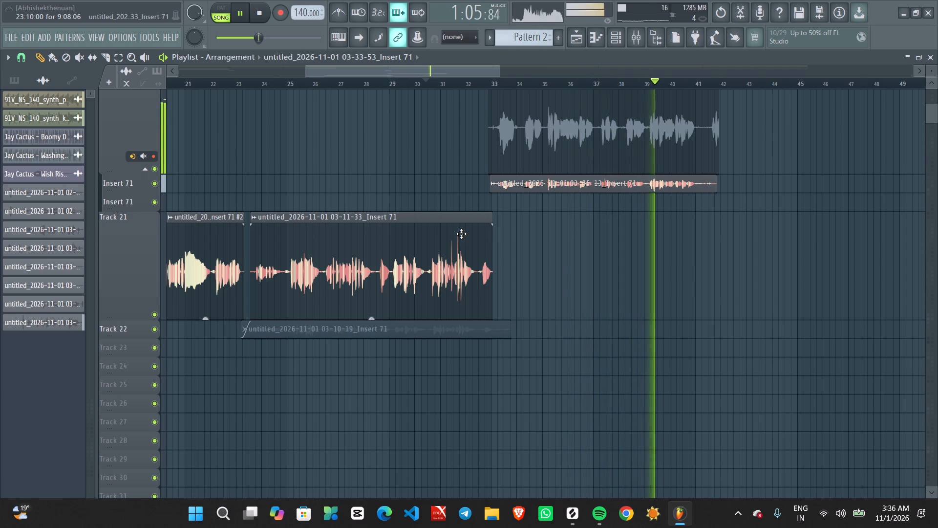
key("space")
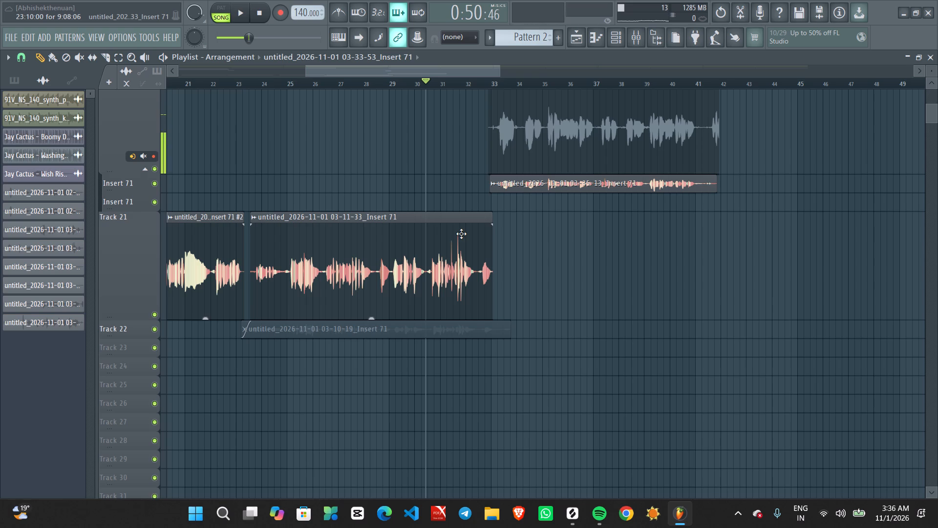
Arm recording and delete the 03-35-13 take's audio clip from the project.
key("r")
key("t")
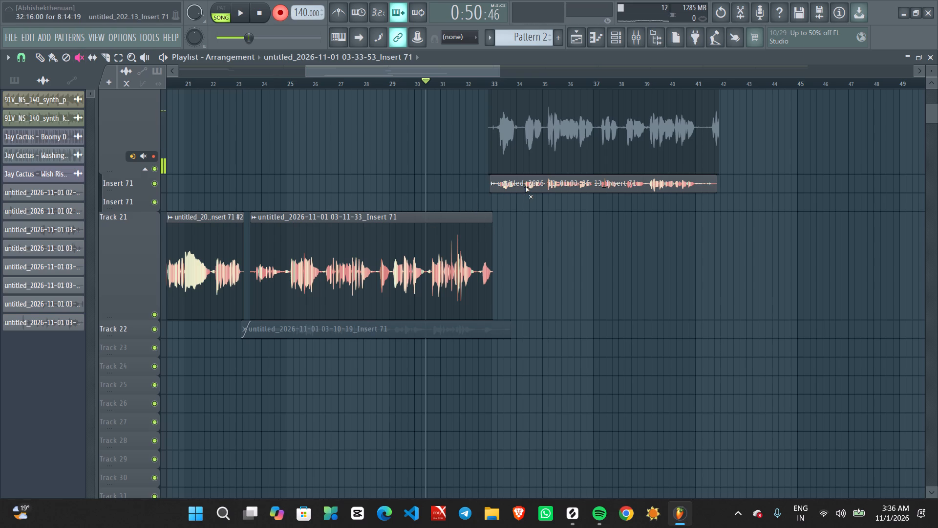
key("p")
left_click(523, 186)
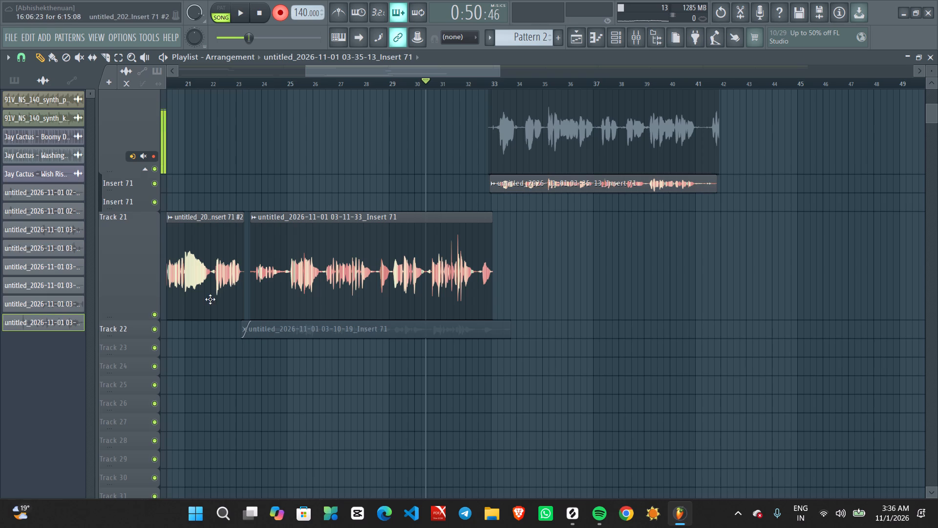
right_click(69, 322)
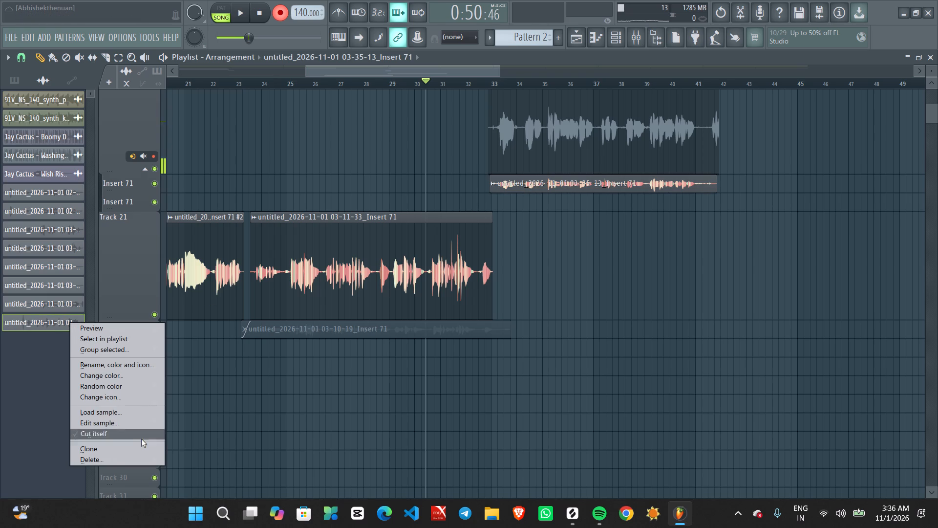
left_click(144, 458)
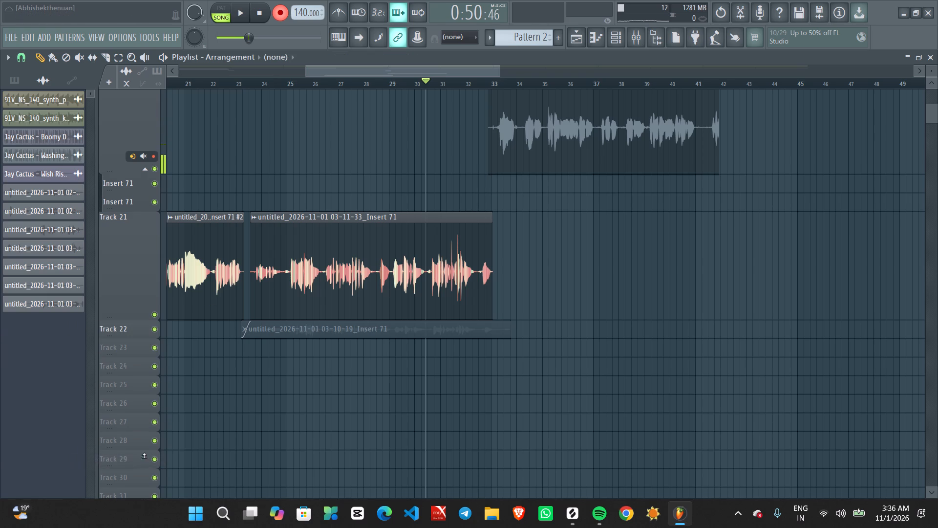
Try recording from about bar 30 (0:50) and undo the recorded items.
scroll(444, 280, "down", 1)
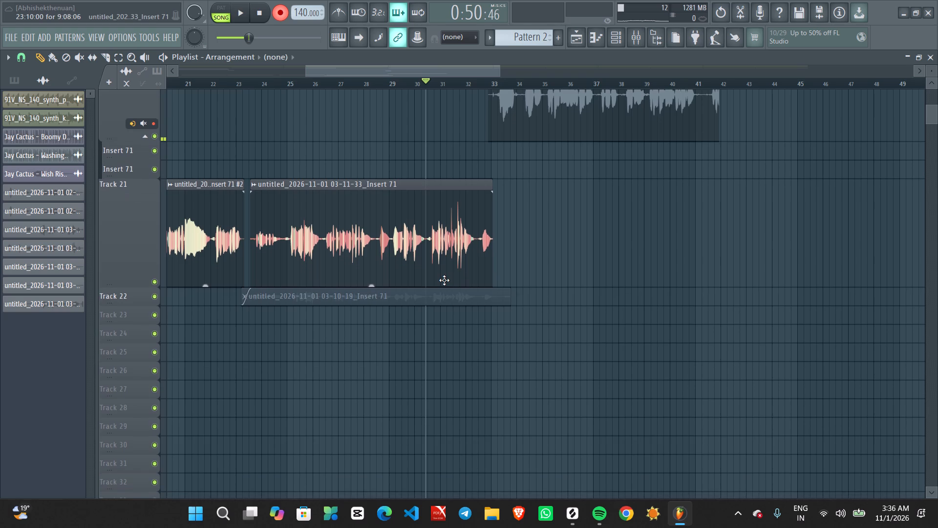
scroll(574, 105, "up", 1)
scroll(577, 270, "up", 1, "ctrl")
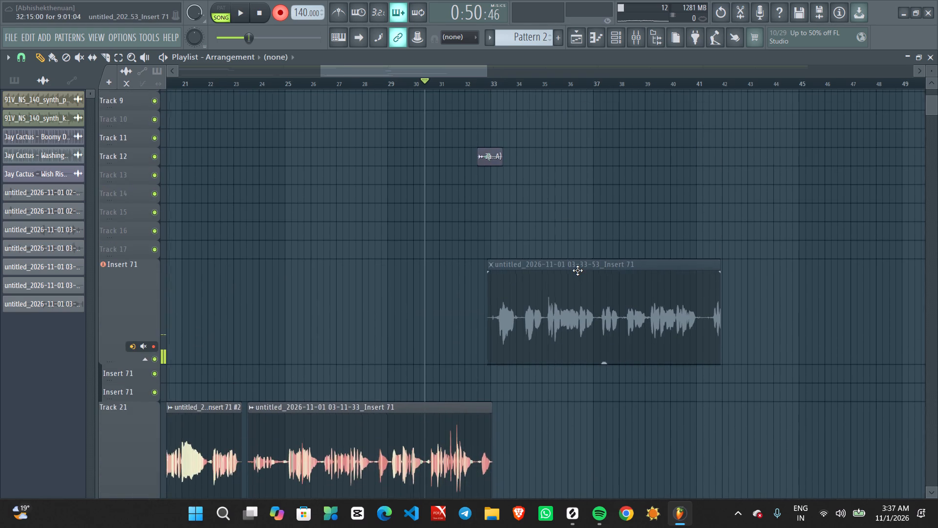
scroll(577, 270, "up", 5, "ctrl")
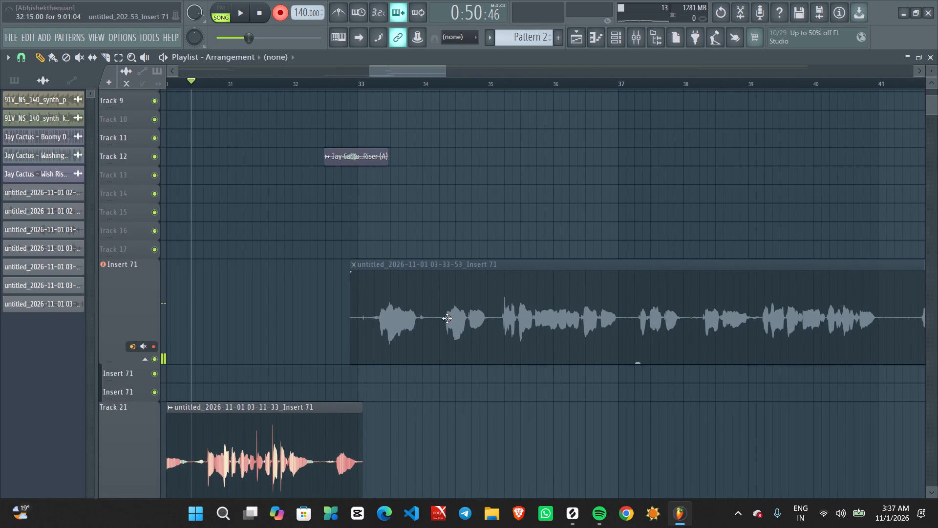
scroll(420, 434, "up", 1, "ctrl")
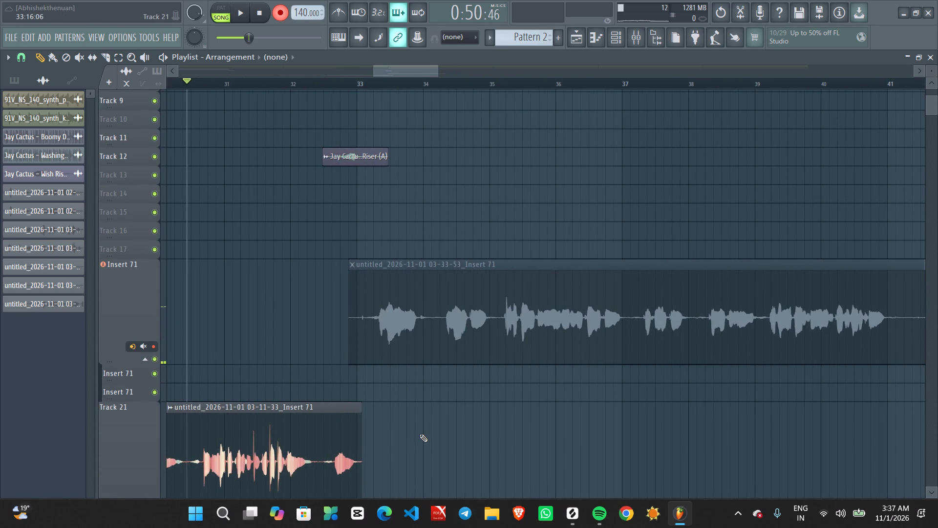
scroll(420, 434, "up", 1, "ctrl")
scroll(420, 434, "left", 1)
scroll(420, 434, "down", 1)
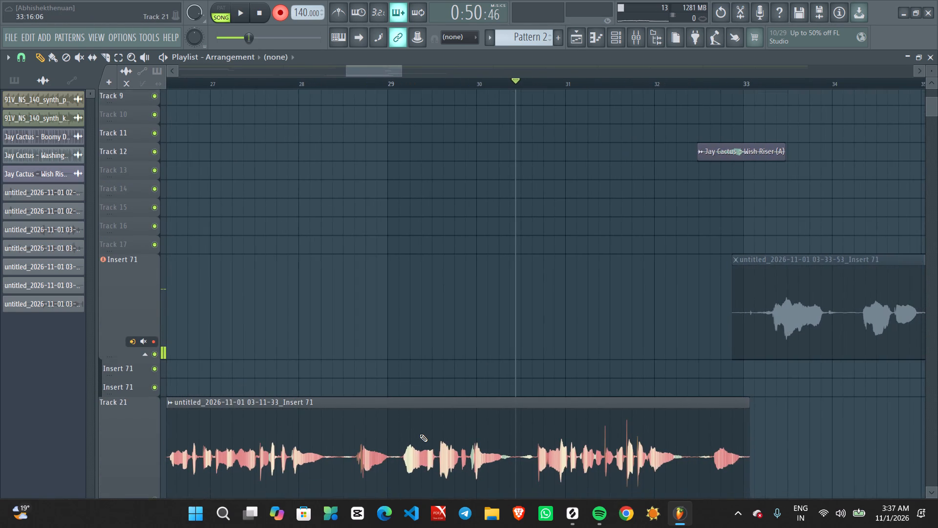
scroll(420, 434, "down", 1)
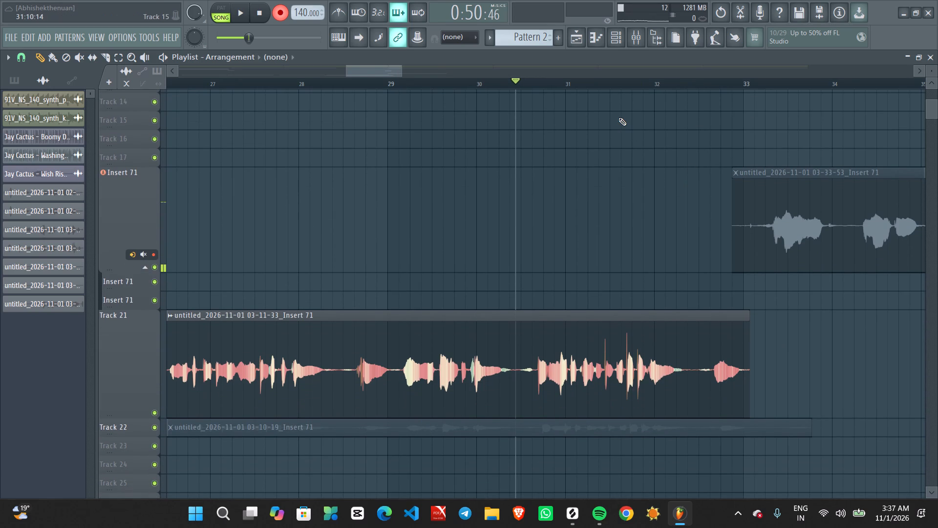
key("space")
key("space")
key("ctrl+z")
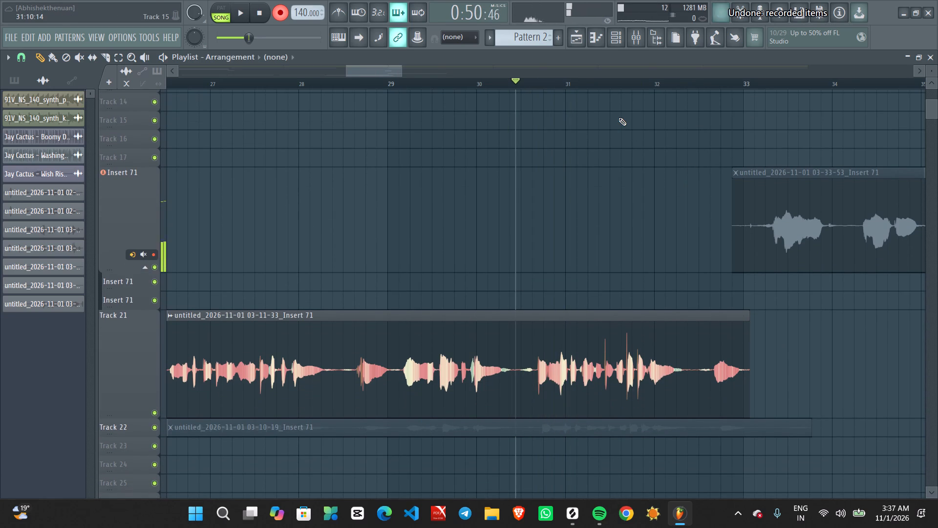
Disarm recording, turn on the metronome and check it in playback from about bar 30 (0:50).
key("r")
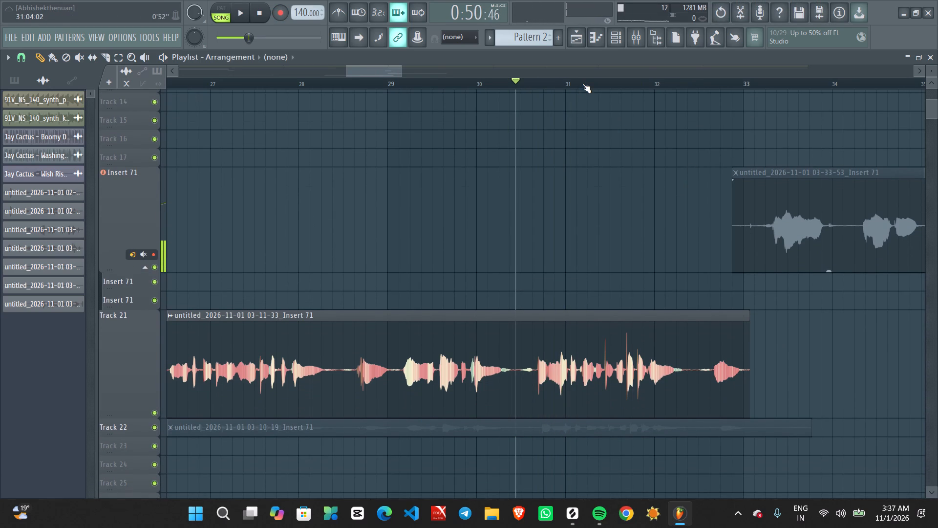
left_click(337, 15)
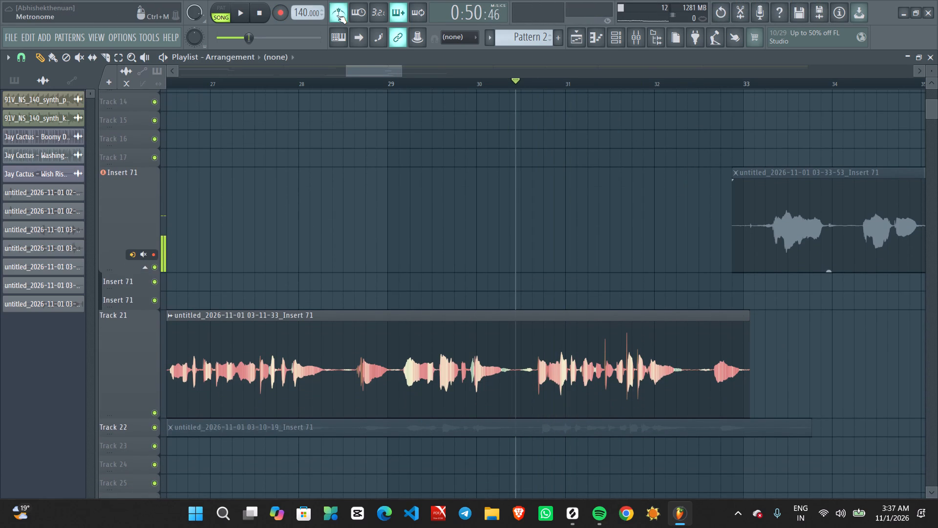
key("space")
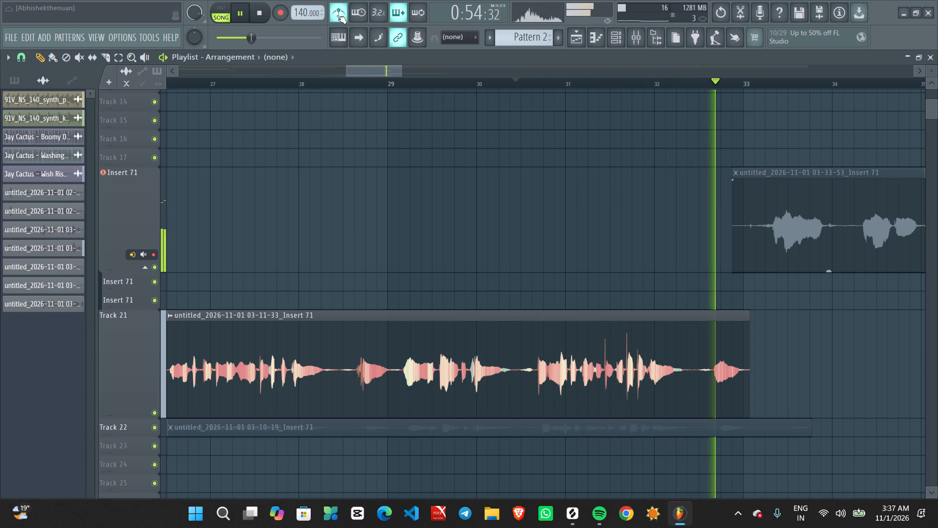
key("space")
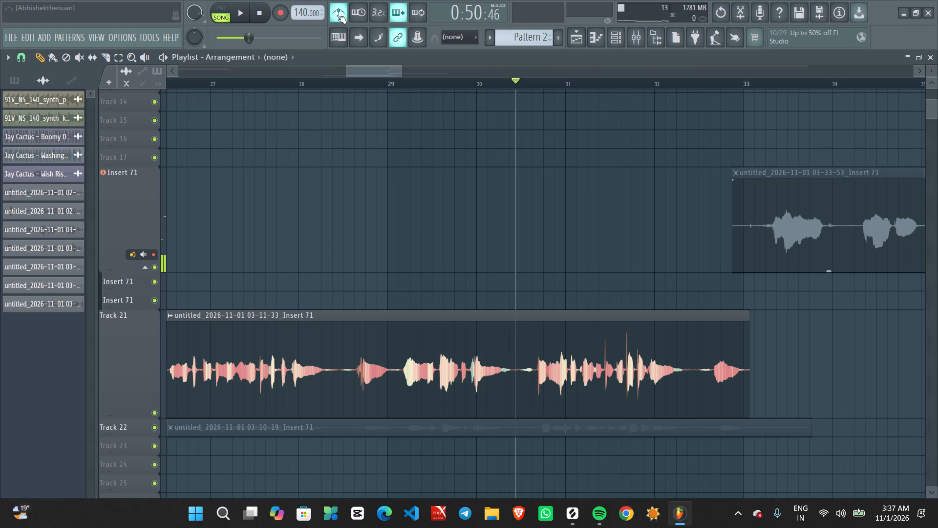
Arm recording and record a new vocal take from about bar 30 (0:50) to about bar 41 on the first Insert 71 sub-track.
scroll(337, 15, "down", 4, "ctrl")
key("r")
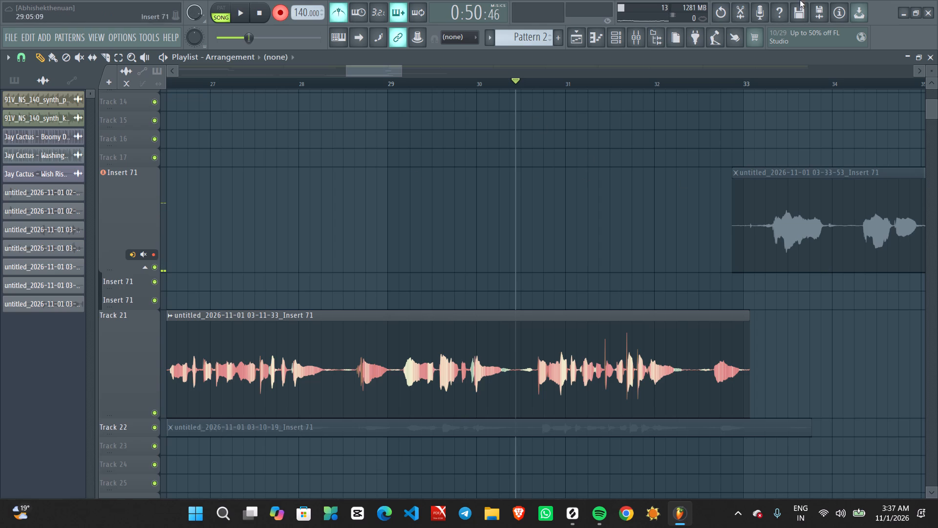
key("space")
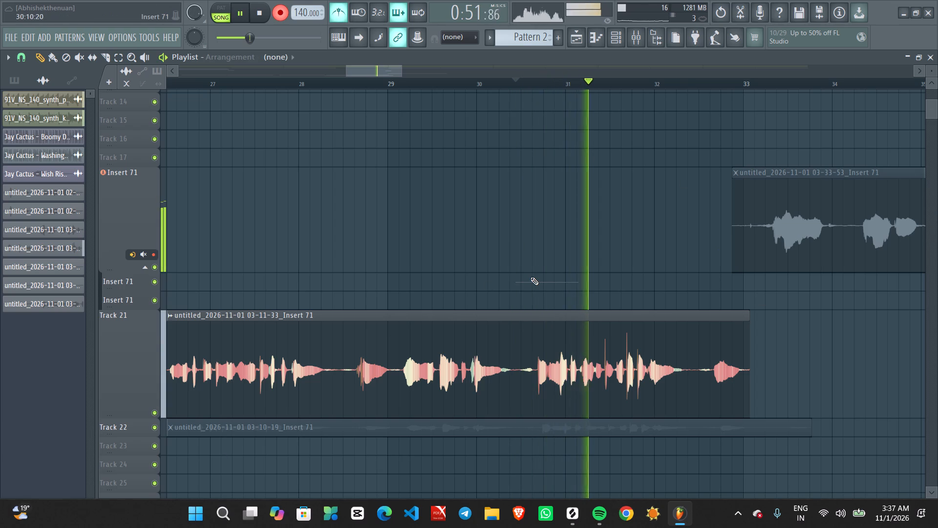
scroll(531, 277, "down", 7, "ctrl")
scroll(660, 338, "left", 1)
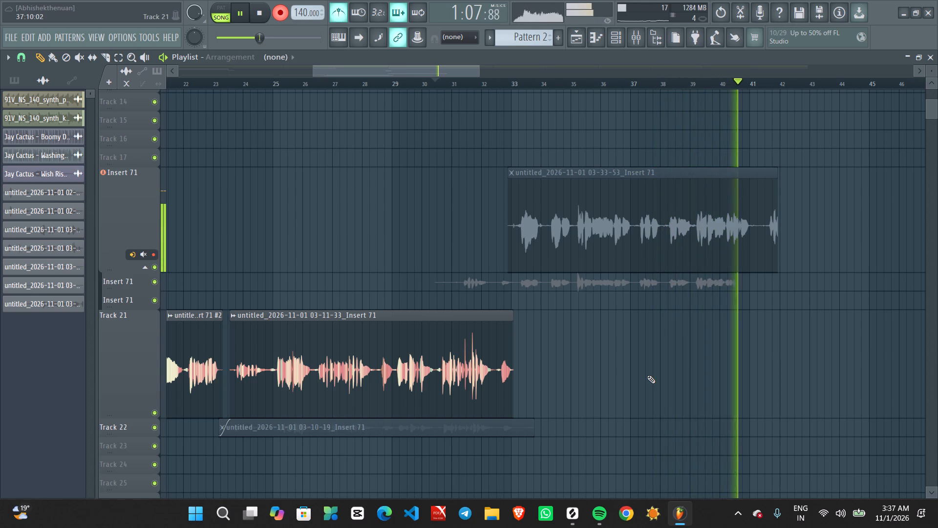
key("space")
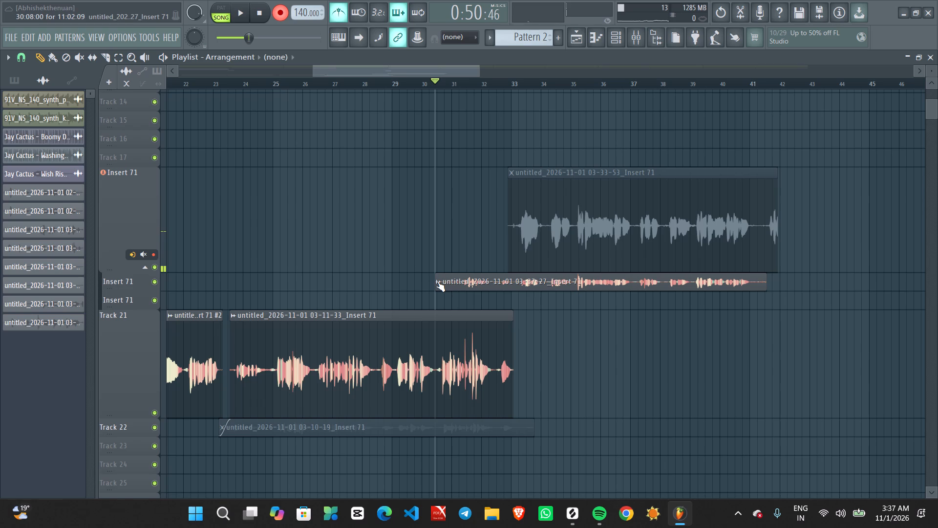
Disarm recording and play back the new 03-37-27 take from about bar 30 (0:50).
type("r")
key("space")
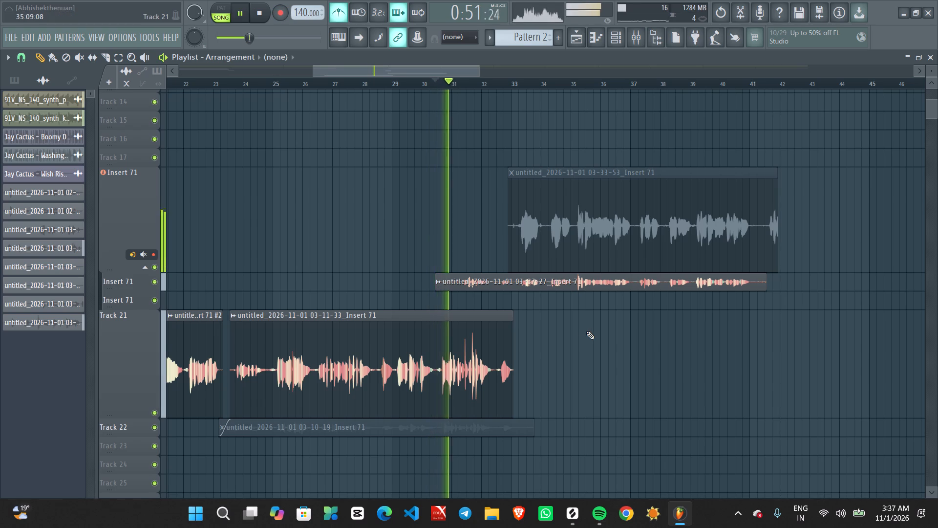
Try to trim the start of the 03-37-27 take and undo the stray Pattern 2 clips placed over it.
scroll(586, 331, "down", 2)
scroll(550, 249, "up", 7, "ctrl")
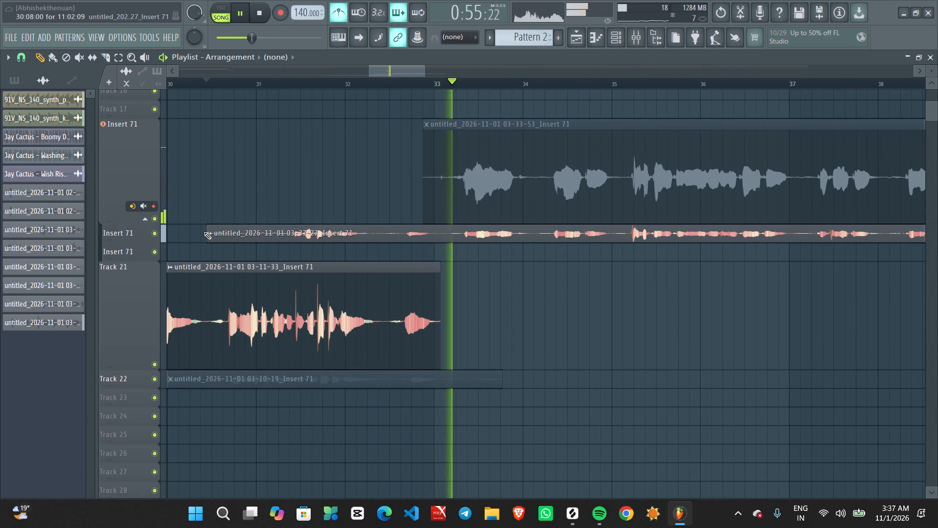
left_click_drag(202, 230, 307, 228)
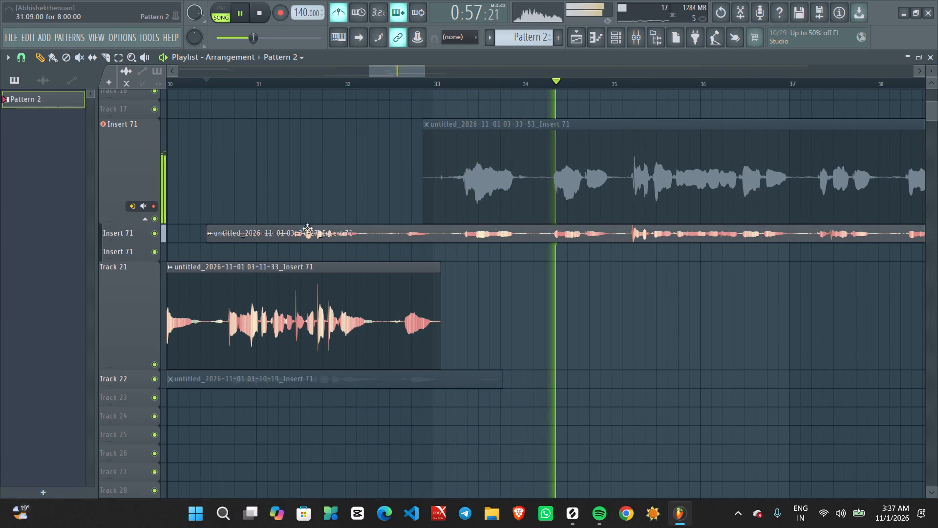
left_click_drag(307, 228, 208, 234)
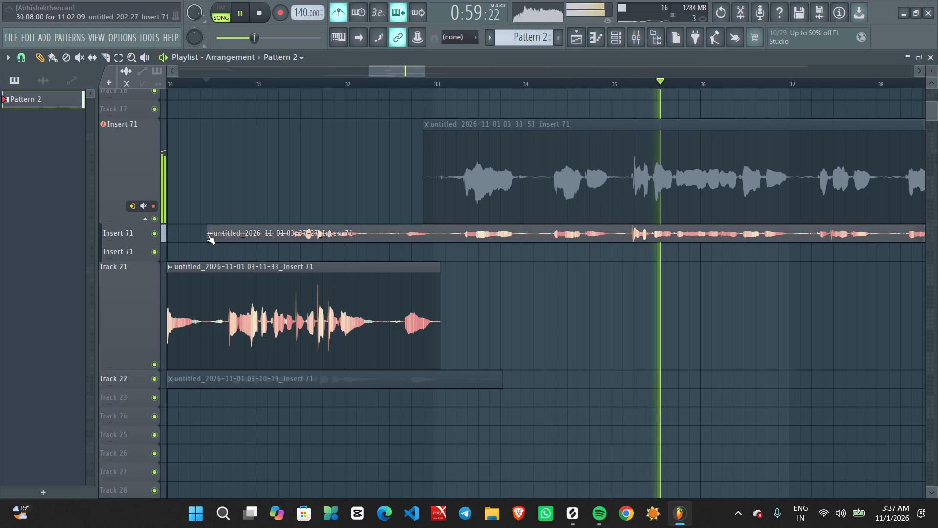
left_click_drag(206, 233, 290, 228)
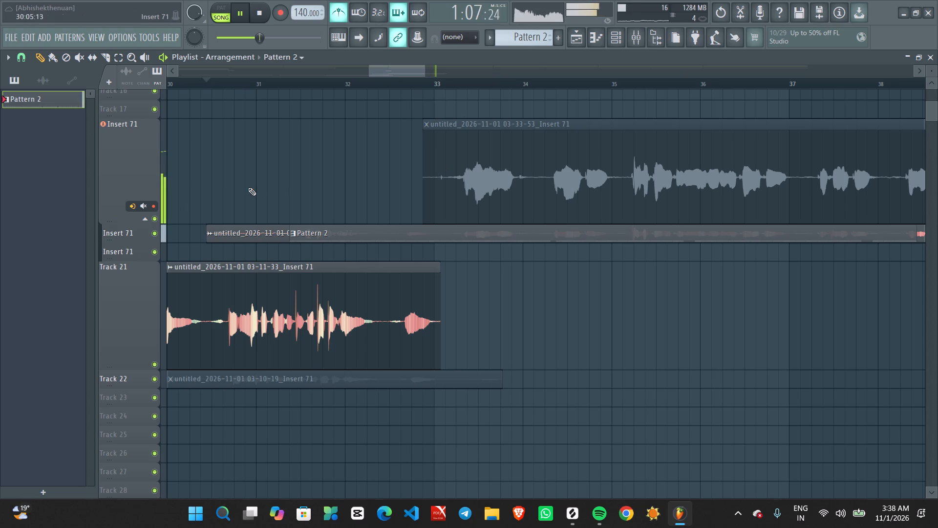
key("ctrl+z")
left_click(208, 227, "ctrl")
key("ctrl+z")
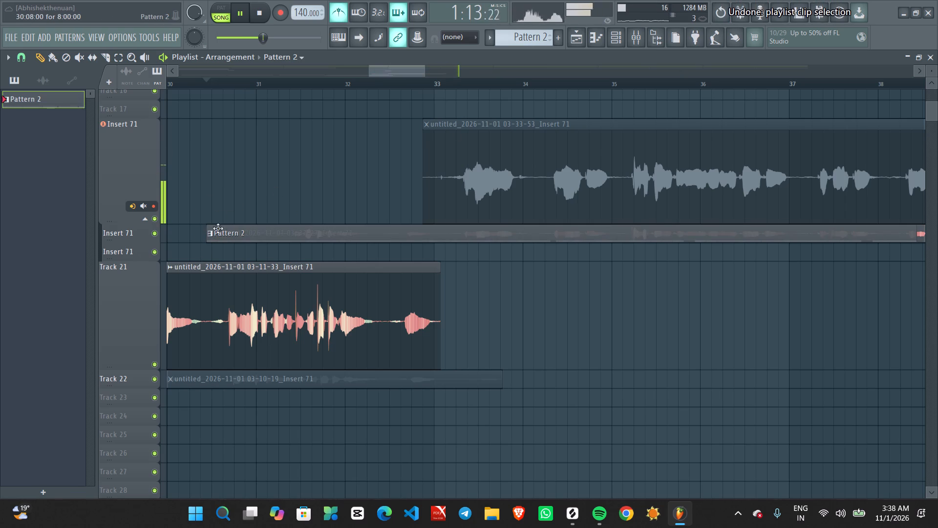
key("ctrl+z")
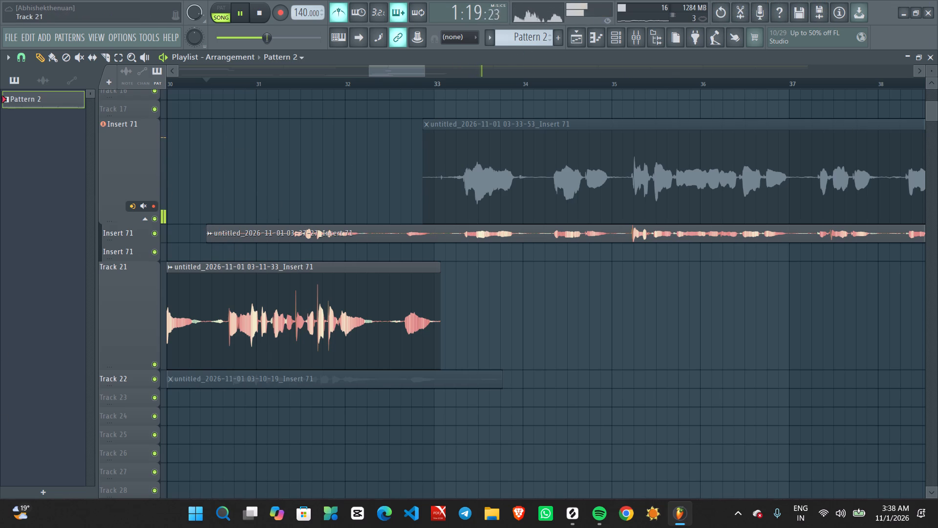
Trim the start of the 03-37-27 take to 32:12:00 and stop playback.
scroll(0, 527, "left", 1)
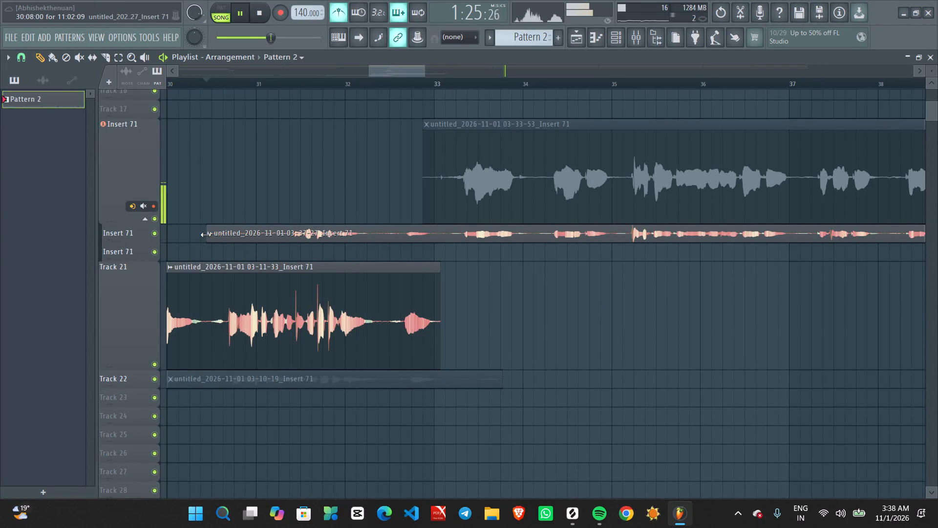
left_click_drag(206, 235, 412, 255)
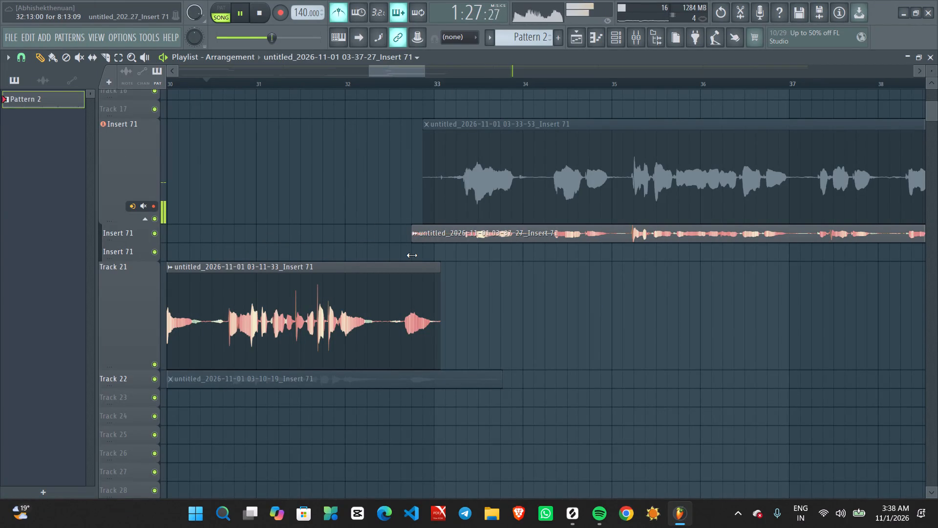
left_click_drag(412, 255, 405, 255)
scroll(619, 262, "up", 4, "ctrl")
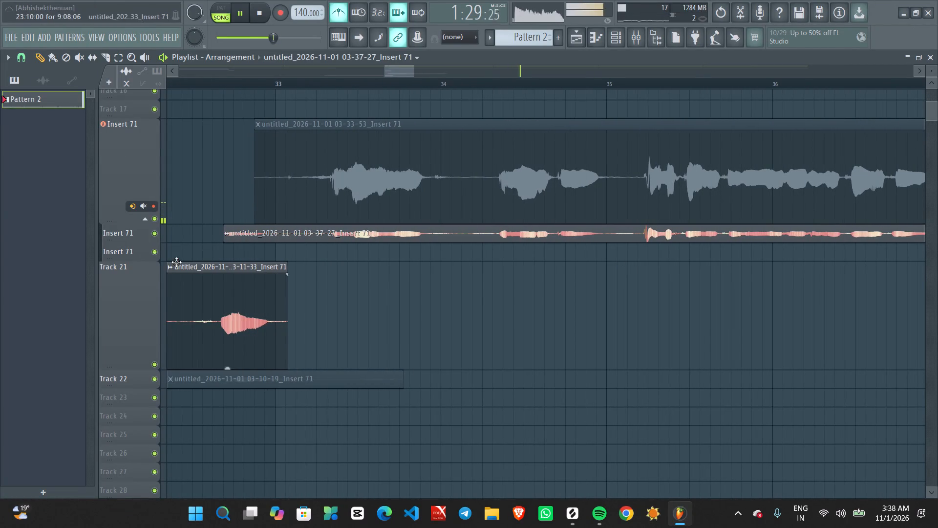
key("space")
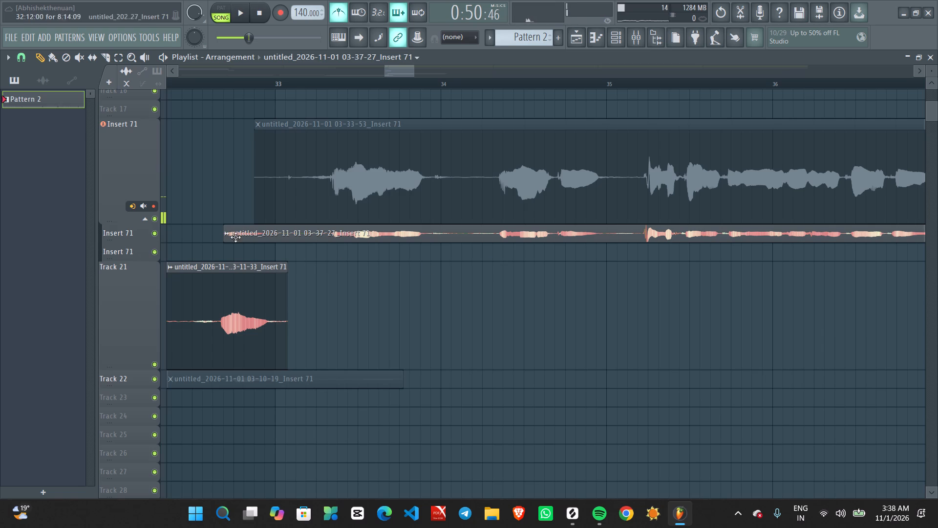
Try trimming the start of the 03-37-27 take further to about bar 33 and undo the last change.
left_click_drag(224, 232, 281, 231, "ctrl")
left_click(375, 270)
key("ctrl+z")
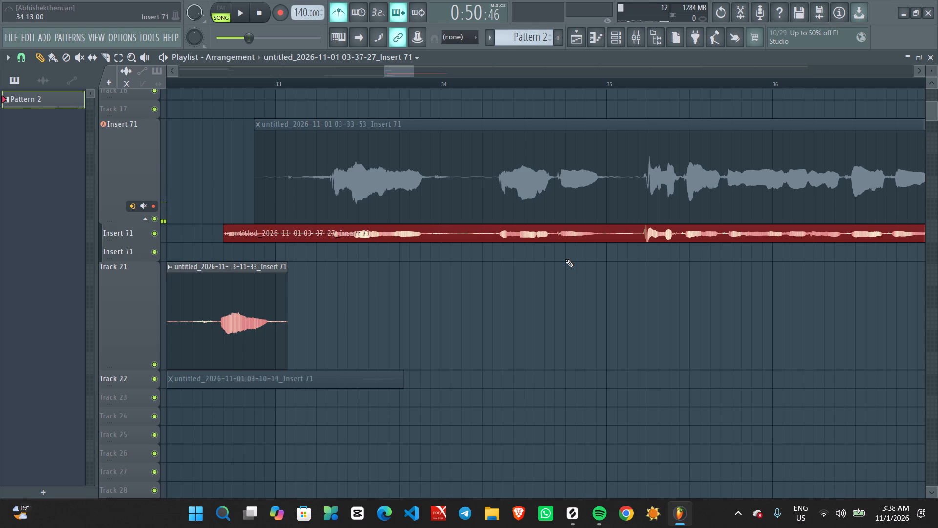
Play back from about bar 21 and examine the start of the 03-11-33 take on Track 21 up close.
scroll(386, 326, "down", 3)
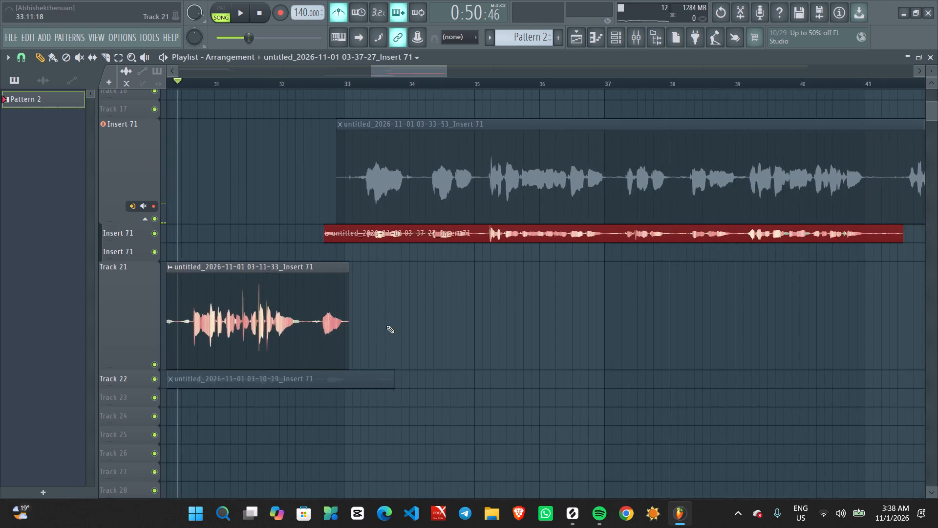
scroll(386, 326, "down", 9)
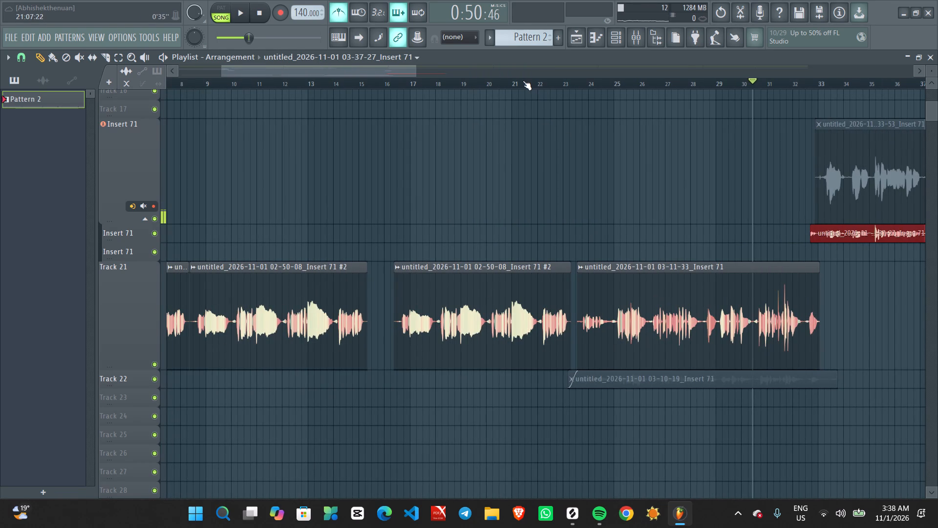
left_click(523, 81)
key("space")
scroll(613, 251, "up", 8, "ctrl")
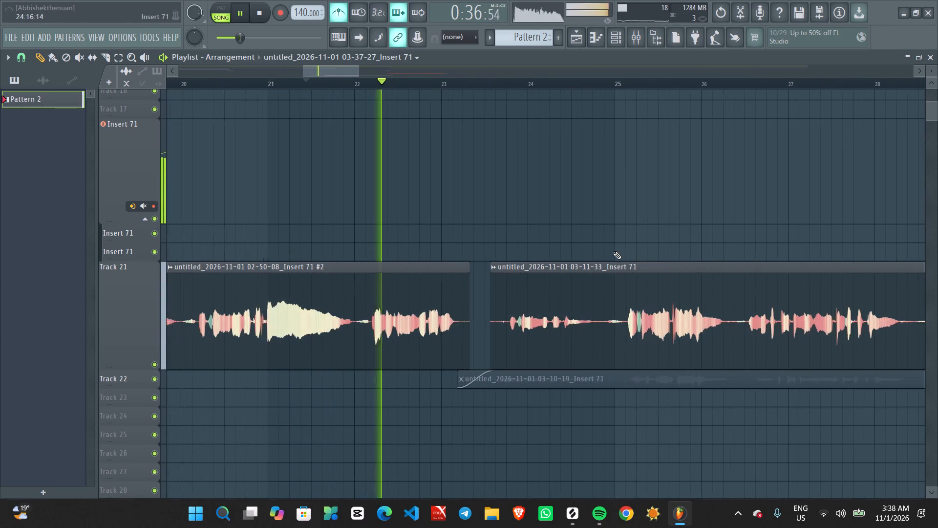
scroll(509, 334, "up", 16, "ctrl")
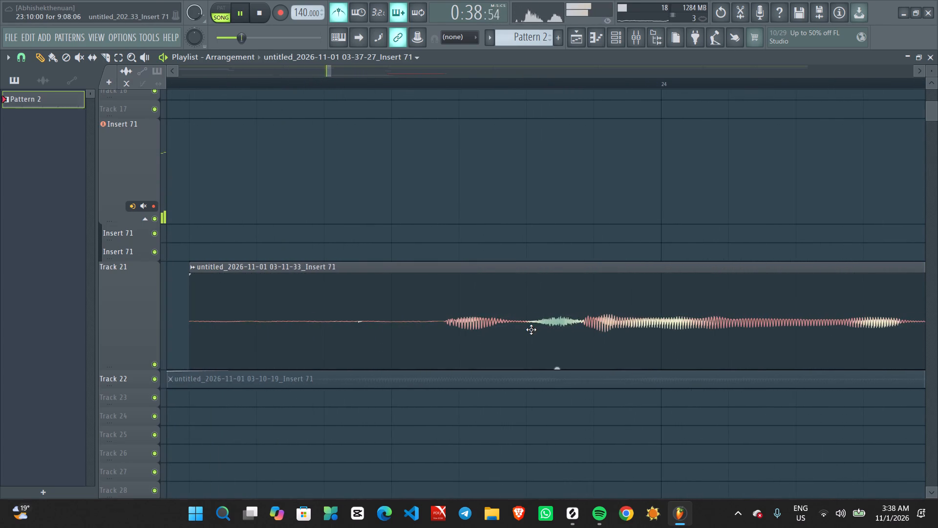
scroll(478, 316, "up", 7, "ctrl")
scroll(478, 316, "left", 1)
scroll(478, 316, "down", 4, "ctrl")
scroll(478, 316, "left", 1)
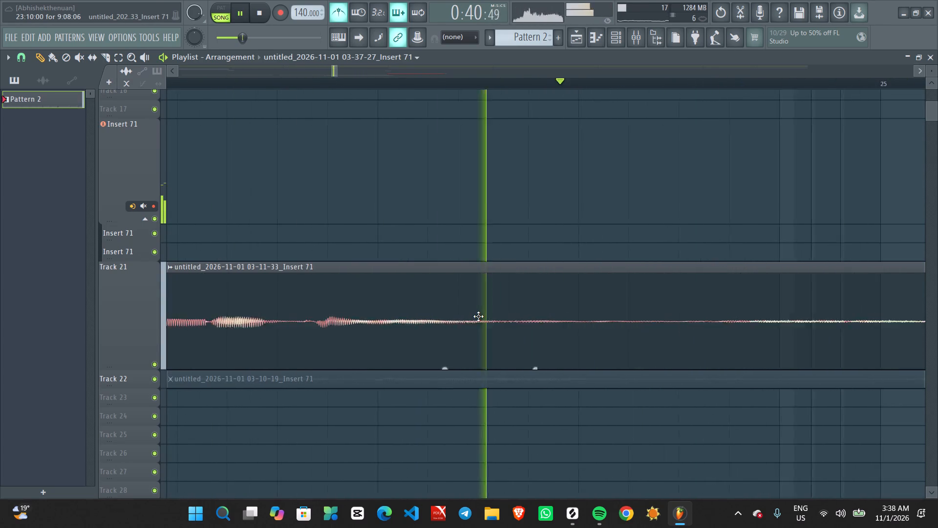
scroll(478, 316, "left", 1)
Shift the 03-11-33 take on Track 21 so that it starts at 23:10:12.
left_click_drag(484, 320, 467, 320)
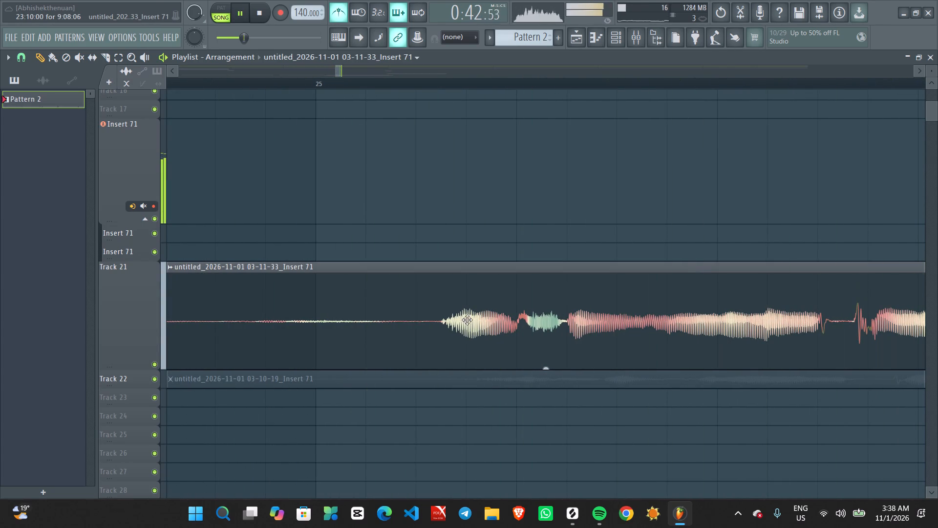
left_click_drag(467, 320, 457, 322)
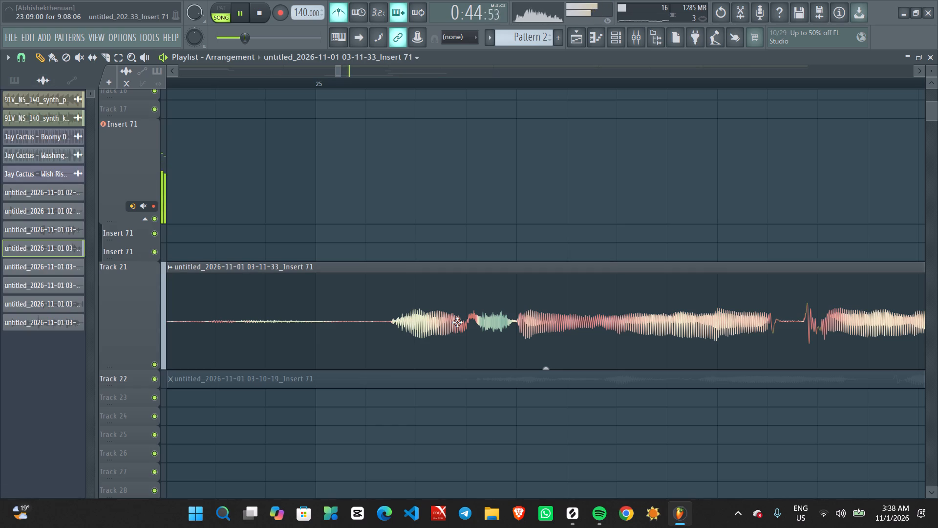
left_click_drag(457, 322, 479, 320, "alt")
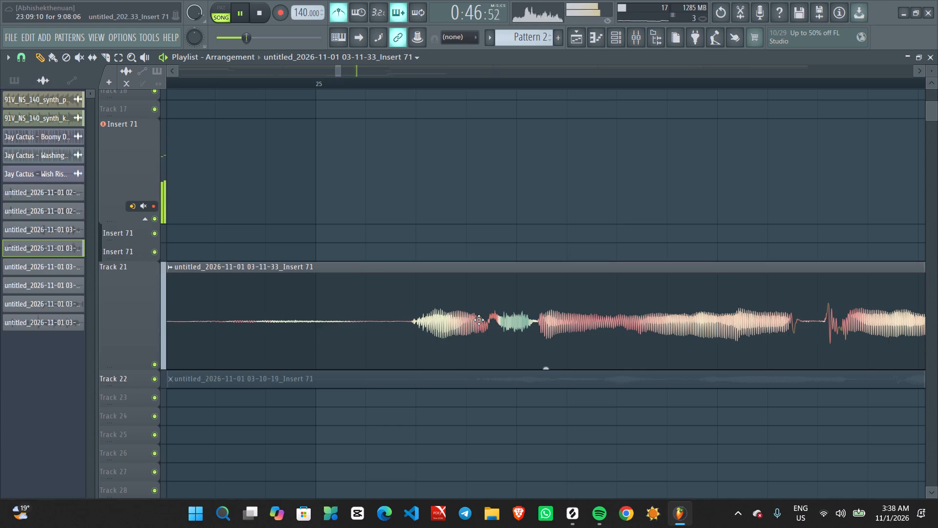
left_click_drag(479, 320, 484, 318, "alt")
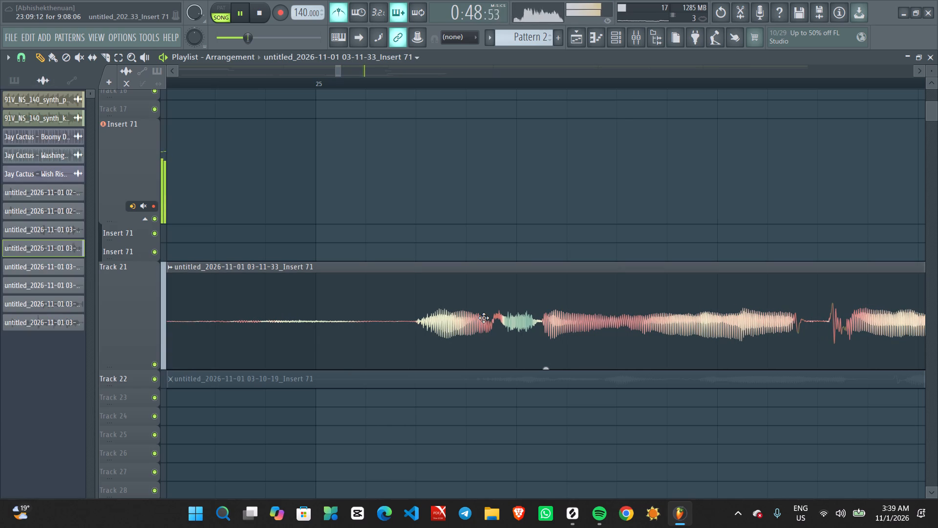
left_click_drag(484, 318, 534, 309, "alt")
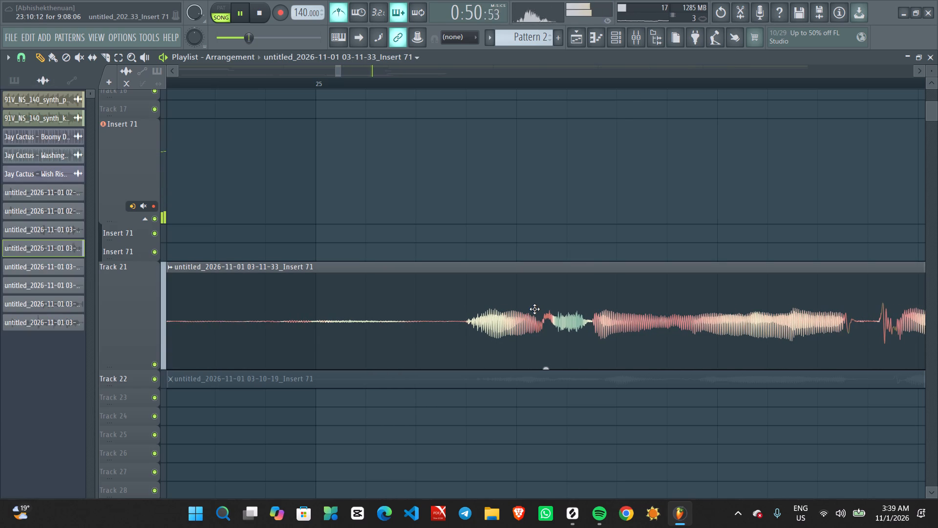
left_click_drag(534, 309, 533, 309, "alt")
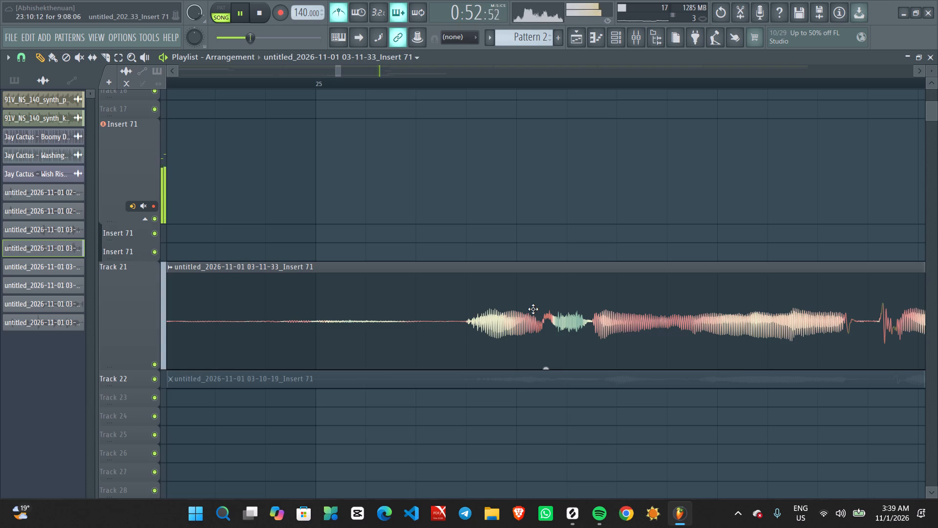
Replay from about bar 21 and check the timing of the shifted 03-11-33 take around bar 25.
scroll(533, 309, "down", 9, "ctrl")
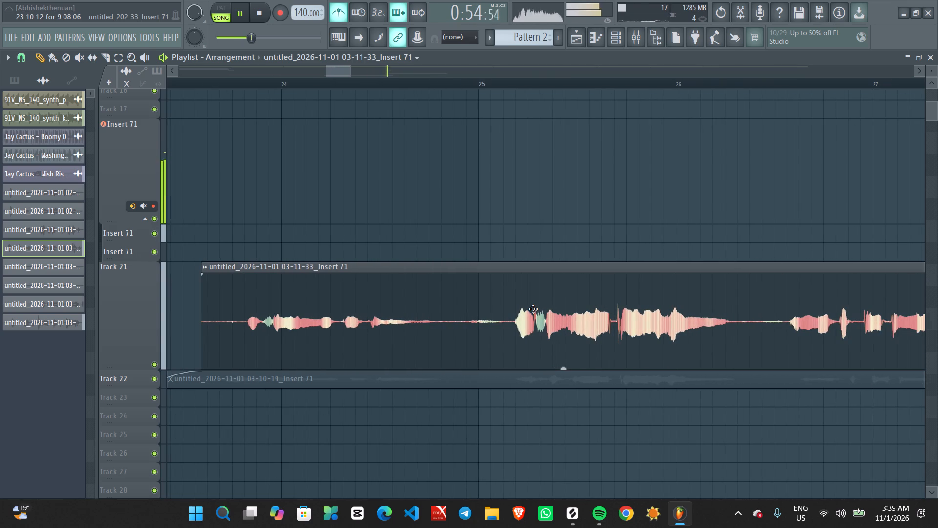
key("space")
key("space")
scroll(533, 309, "down", 7, "ctrl")
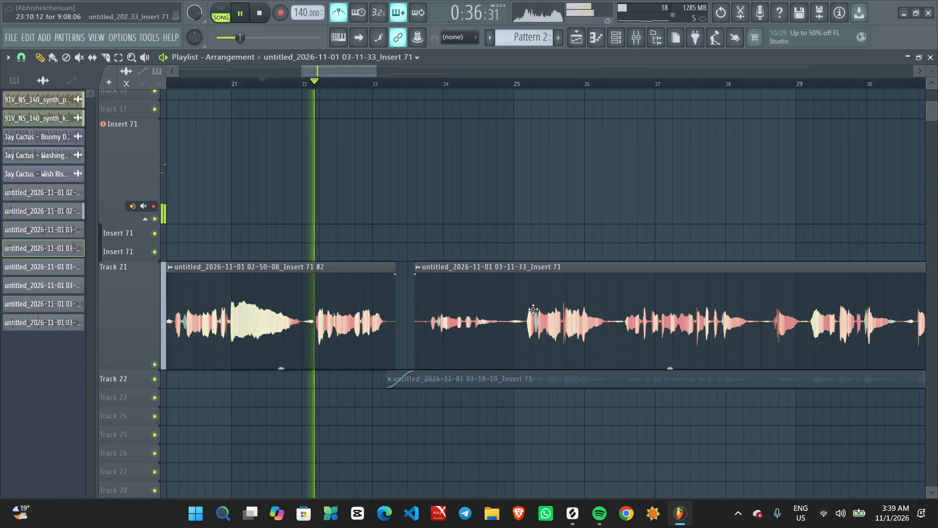
scroll(493, 265, "down", 5, "ctrl")
scroll(493, 265, "left", 1)
scroll(493, 265, "up", 13, "ctrl")
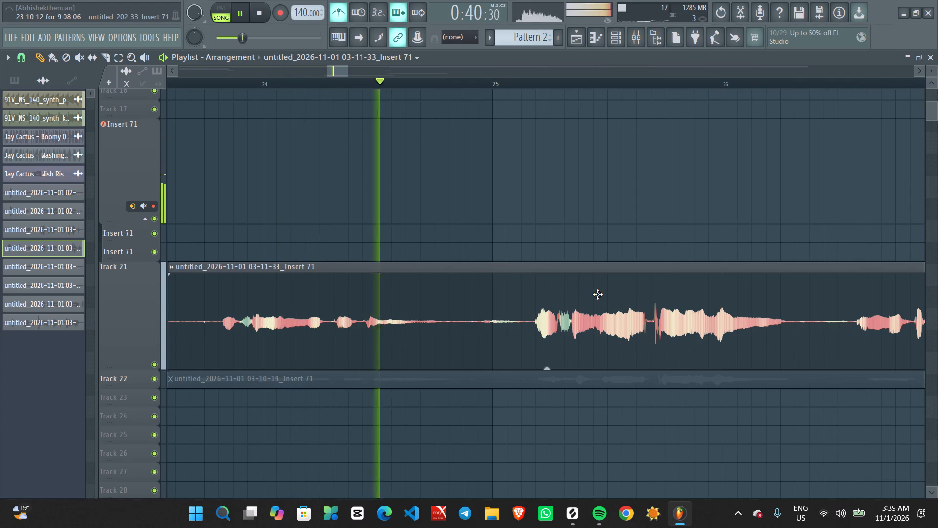
scroll(597, 294, "up", 5)
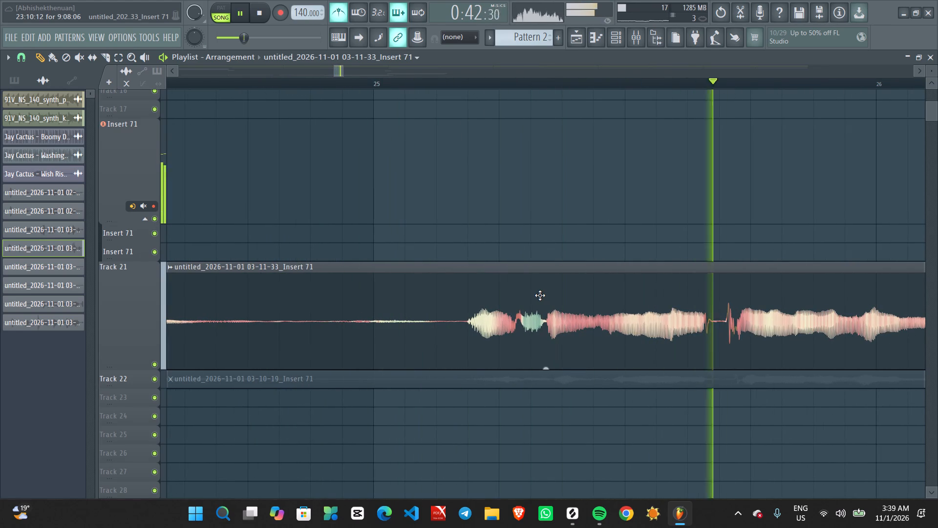
scroll(540, 295, "up", 4, "ctrl")
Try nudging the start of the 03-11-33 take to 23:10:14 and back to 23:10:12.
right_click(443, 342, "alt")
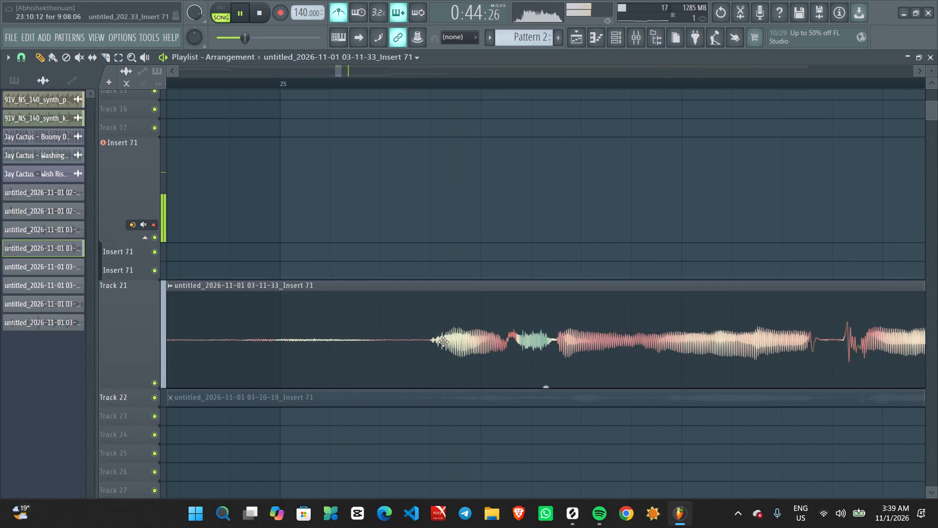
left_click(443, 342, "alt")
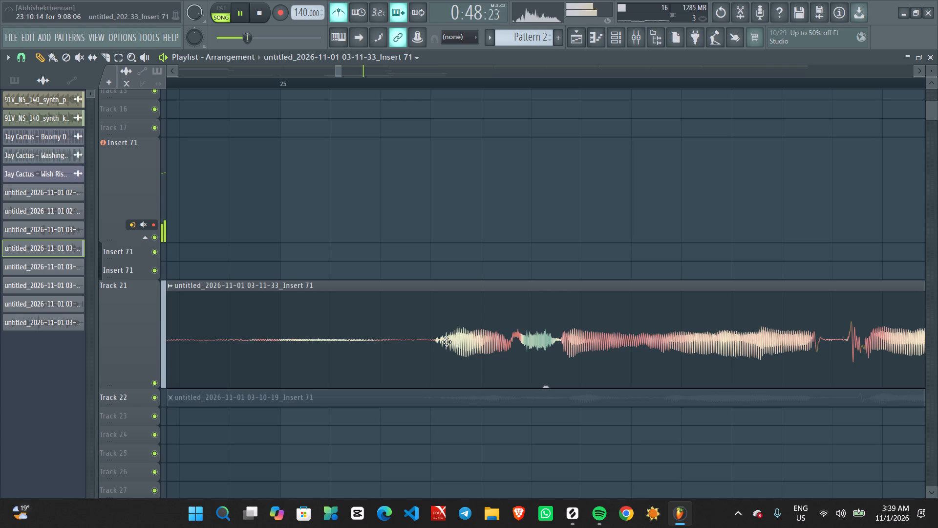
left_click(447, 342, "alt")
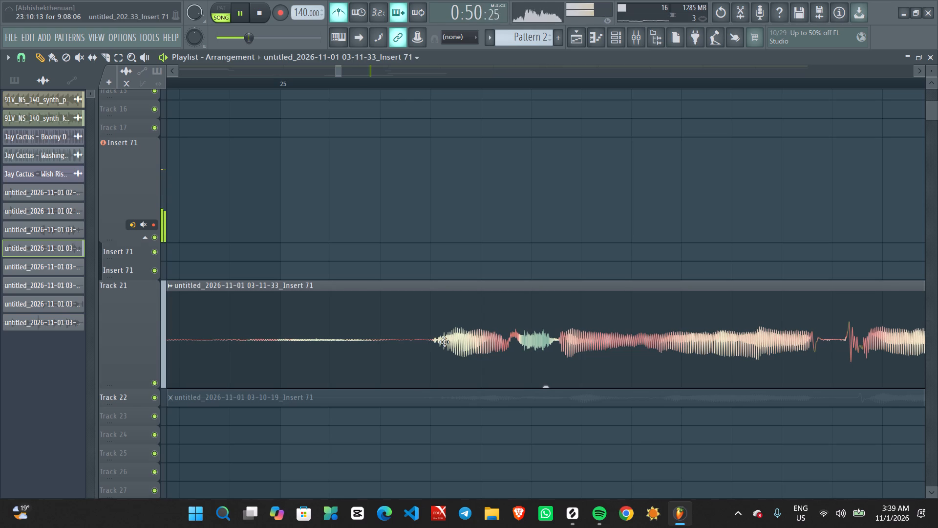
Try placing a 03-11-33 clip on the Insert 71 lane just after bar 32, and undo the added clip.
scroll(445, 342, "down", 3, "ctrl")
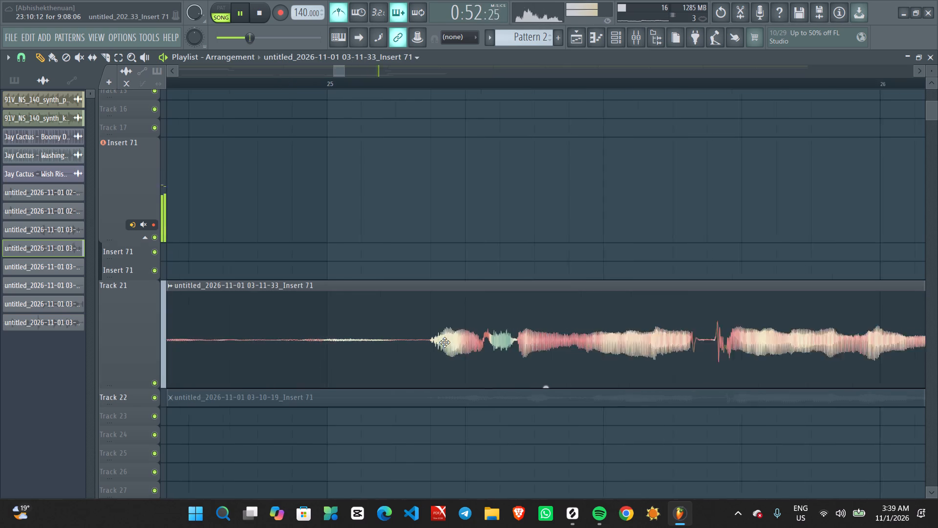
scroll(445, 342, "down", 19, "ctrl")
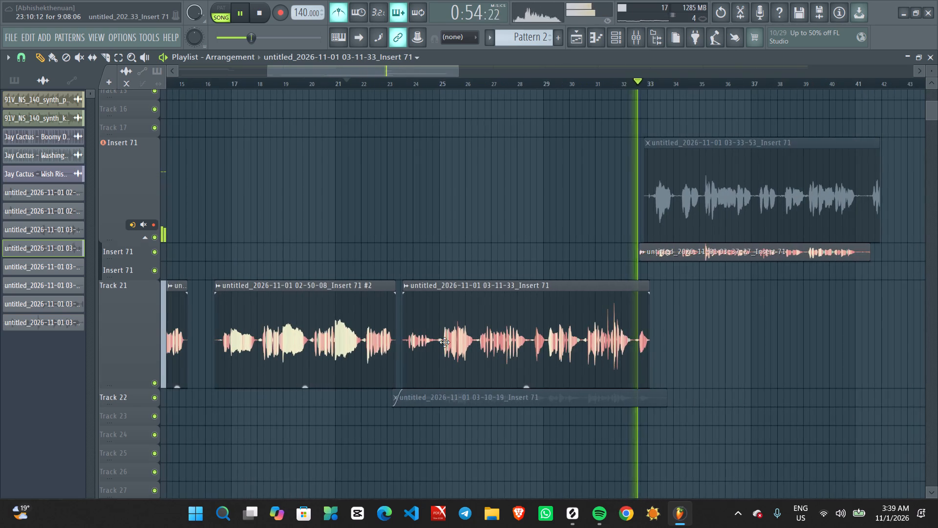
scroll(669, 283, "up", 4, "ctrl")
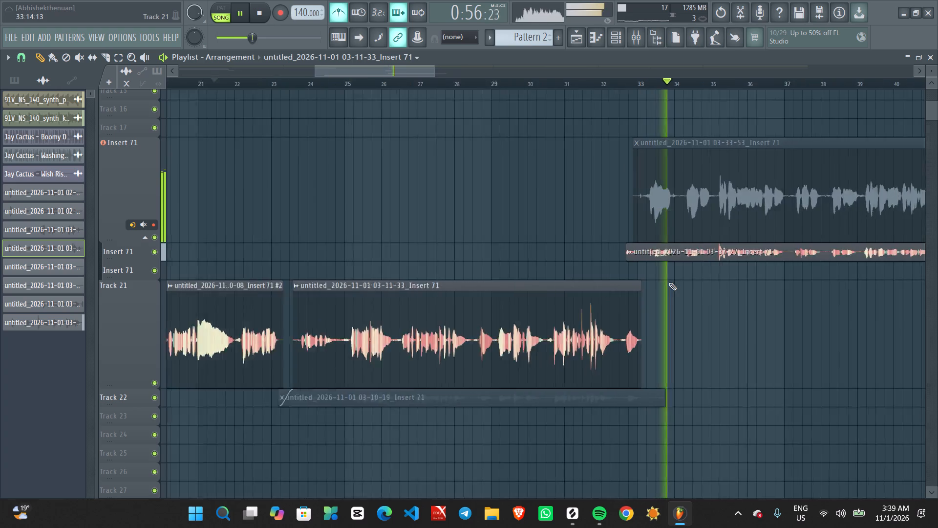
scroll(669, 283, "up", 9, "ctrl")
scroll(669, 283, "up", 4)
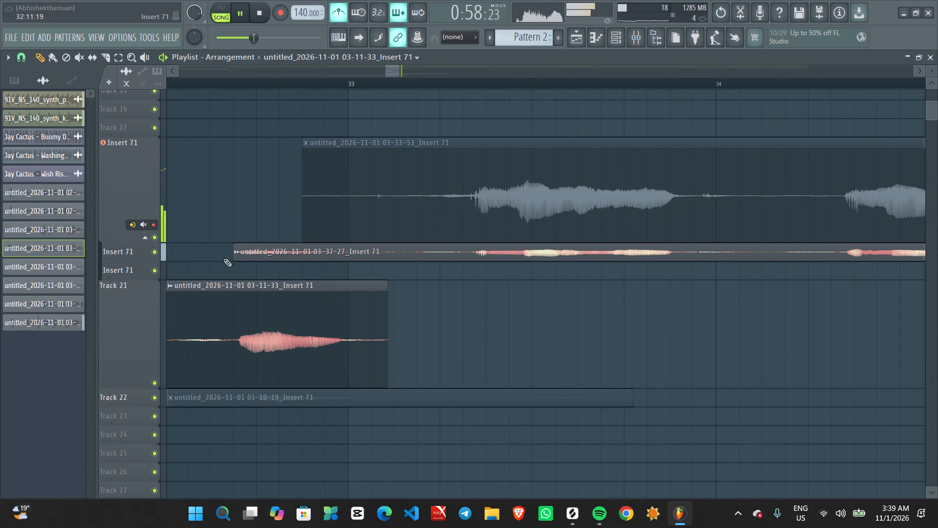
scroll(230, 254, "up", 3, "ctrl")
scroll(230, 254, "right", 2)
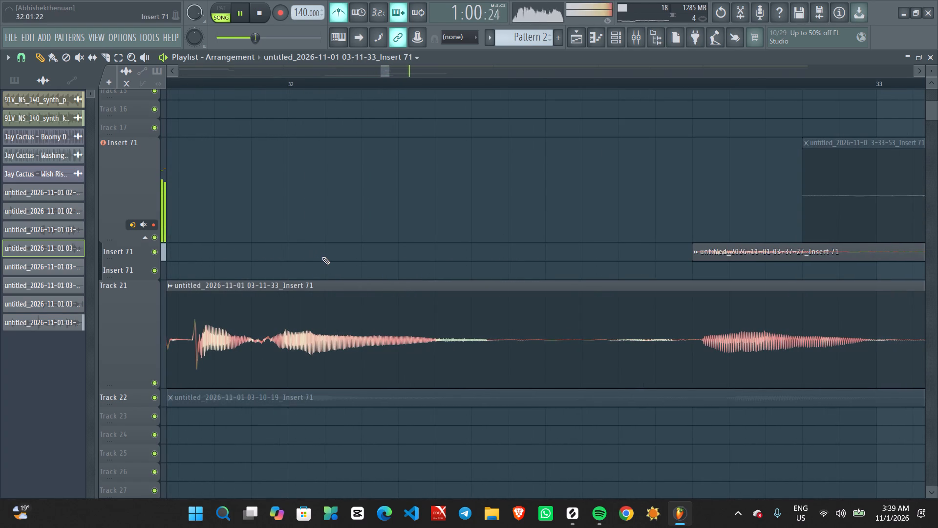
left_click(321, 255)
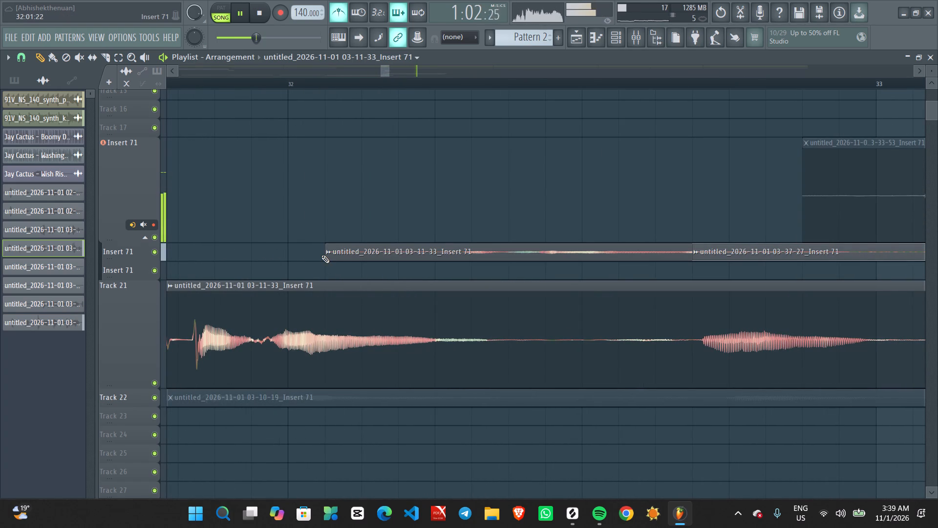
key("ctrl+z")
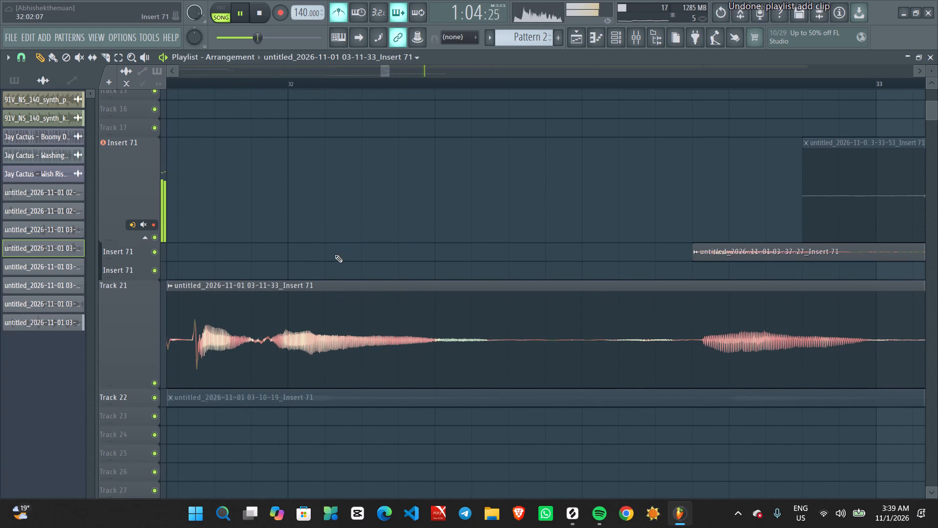
Trim the start of the 03-37-27 take on the Insert 71 lane to bar 33.
scroll(335, 255, "down", 1, "shift")
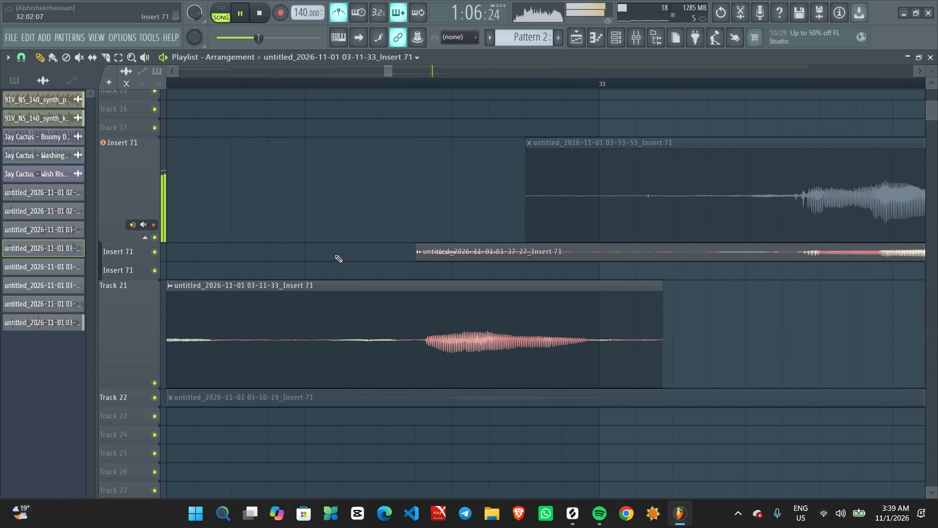
scroll(335, 255, "up", 1, "shift")
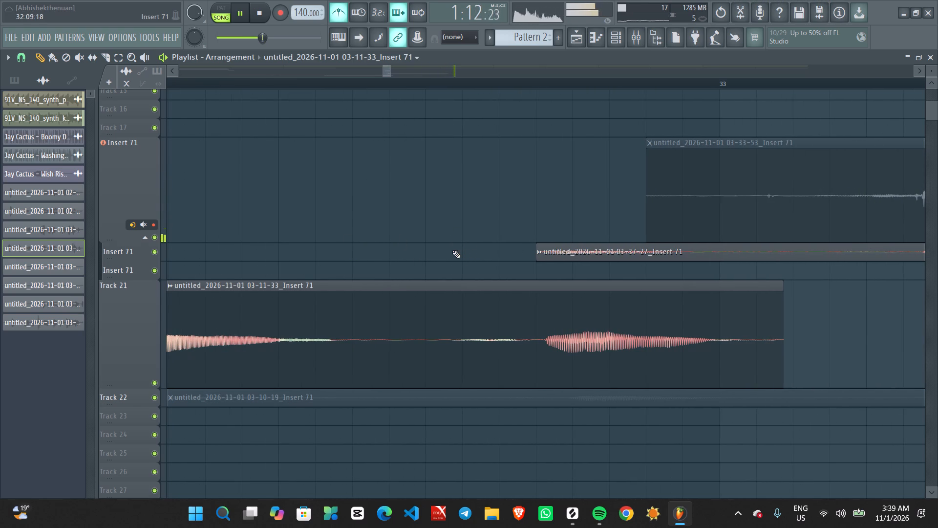
scroll(56, 98, "down", 3, "shift")
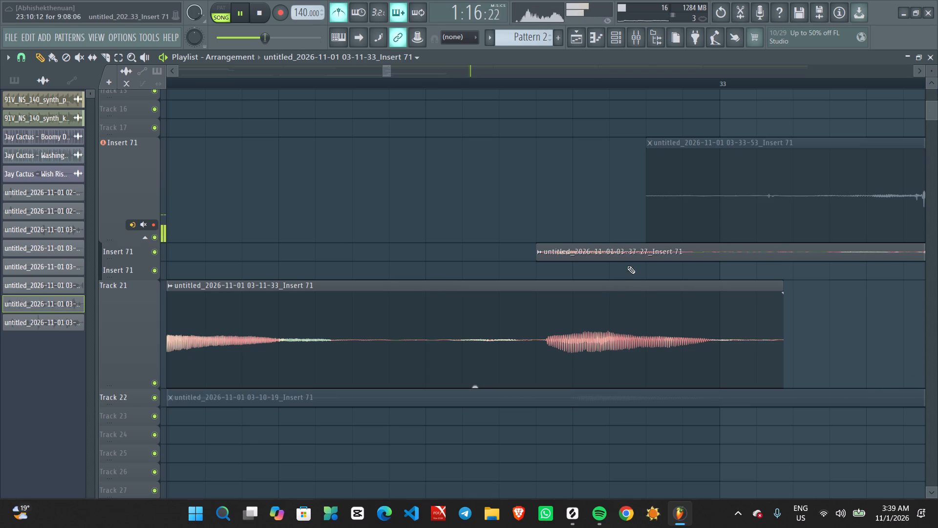
scroll(642, 253, "up", 2, "shift")
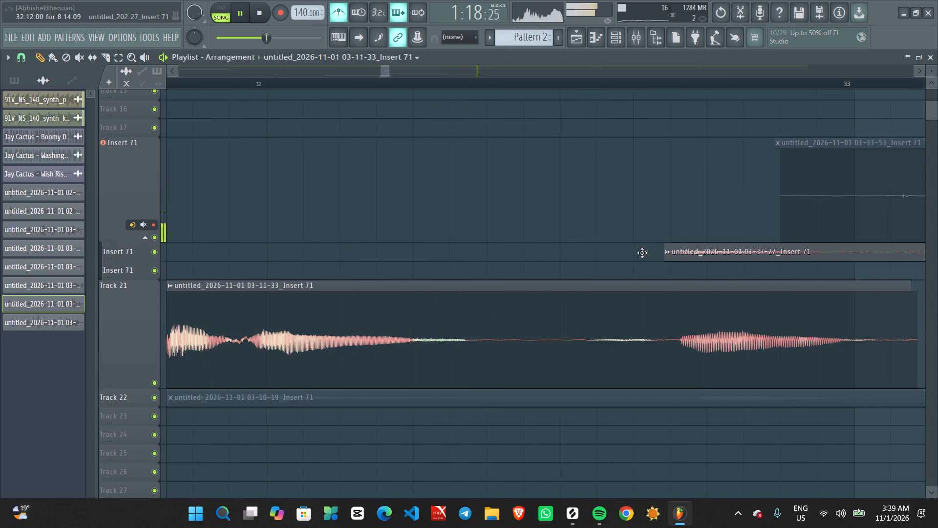
scroll(642, 253, "up", 1, "shift")
scroll(642, 253, "down", 2, "shift")
scroll(642, 253, "down", 2, "ctrl")
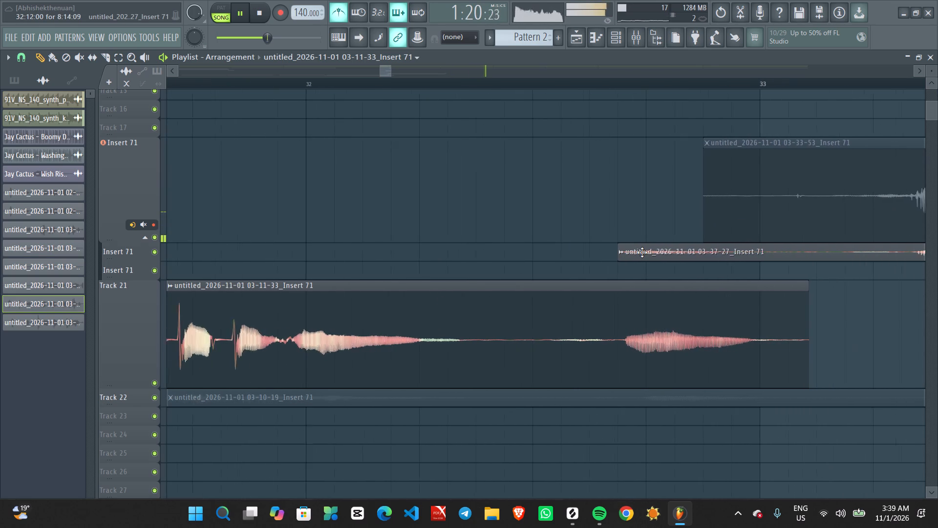
scroll(642, 253, "up", 4, "ctrl")
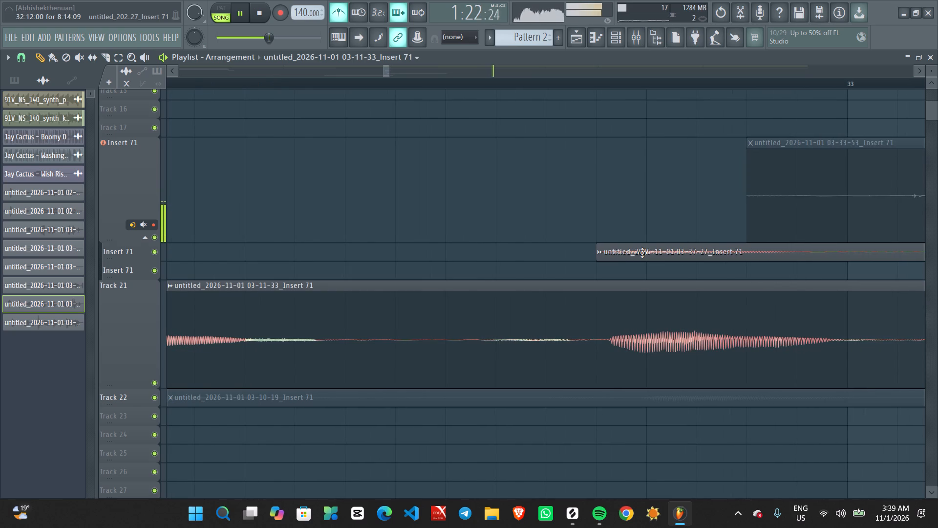
scroll(642, 253, "down", 12, "ctrl")
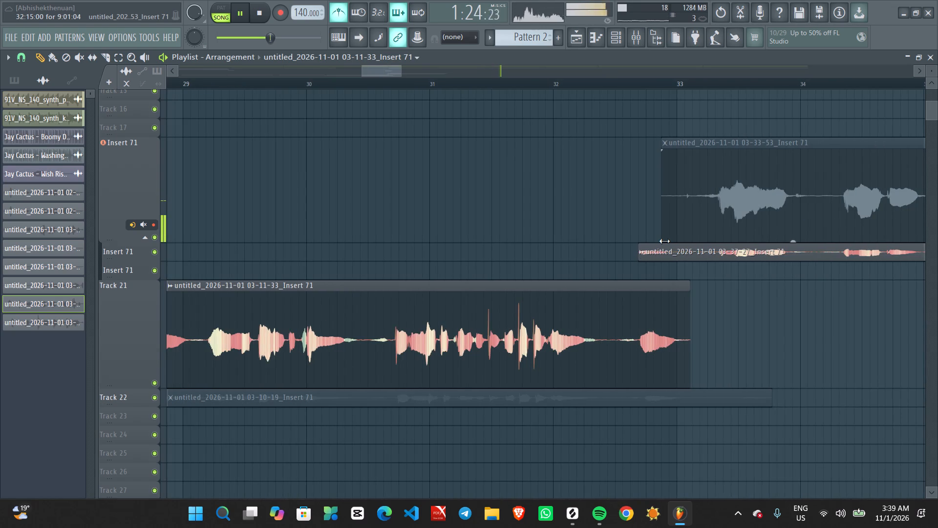
scroll(664, 241, "up", 10, "ctrl")
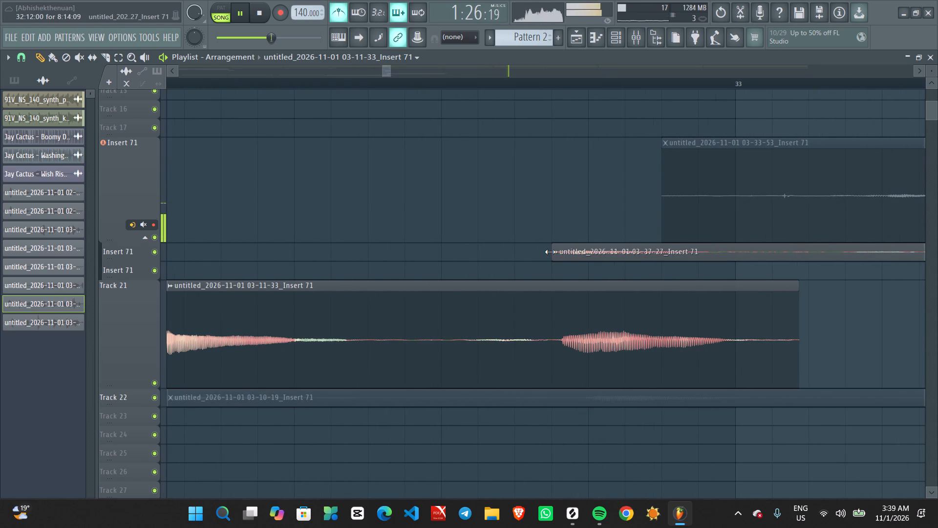
left_click_drag(550, 252, 724, 241)
Restart playback and listen from about bar 32 to the transition into the trimmed 03-37-27 take.
key("space")
key("space")
scroll(695, 283, "down", 6, "ctrl")
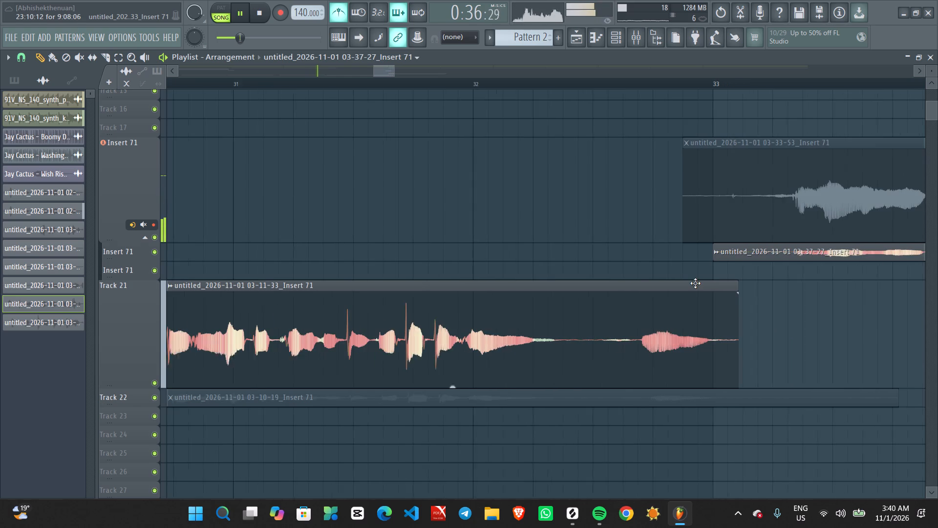
left_click(533, 82)
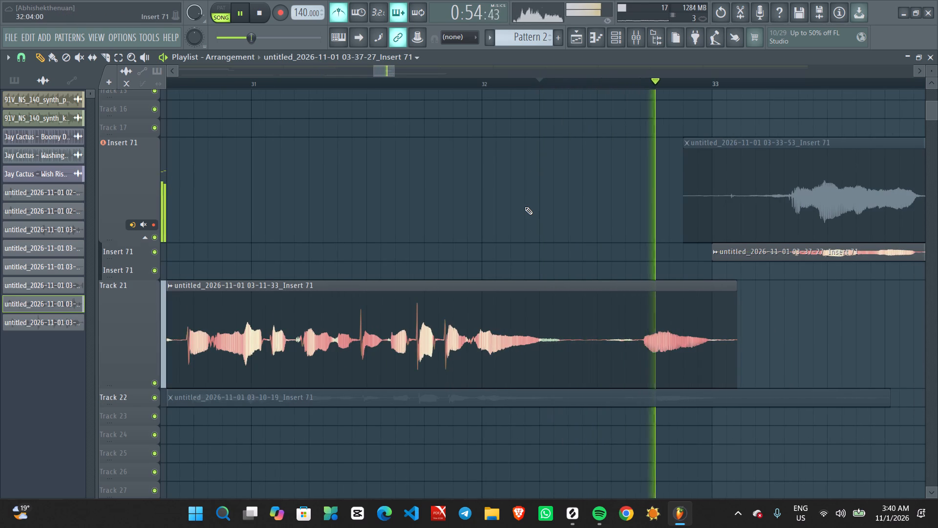
Turn off the metronome while the trimmed 03-37-27 take plays back.
scroll(525, 207, "down", 9, "ctrl")
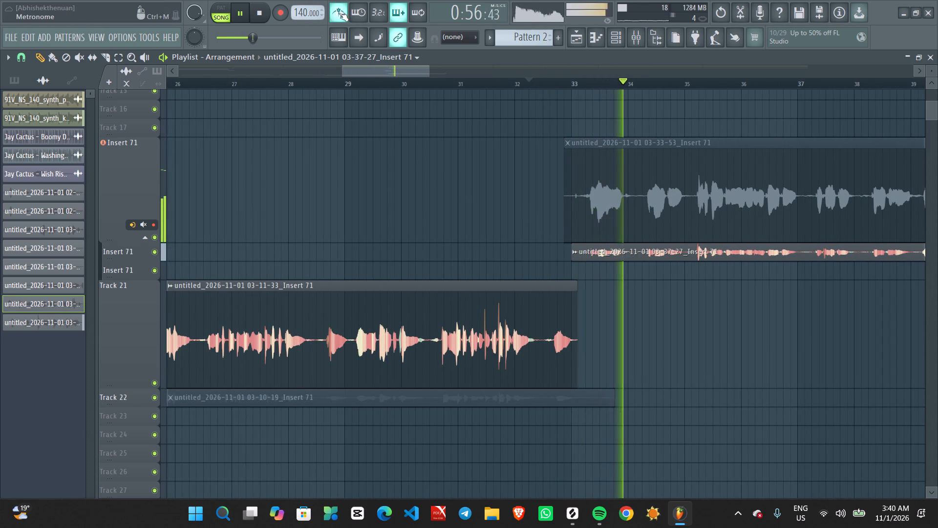
left_click(339, 13)
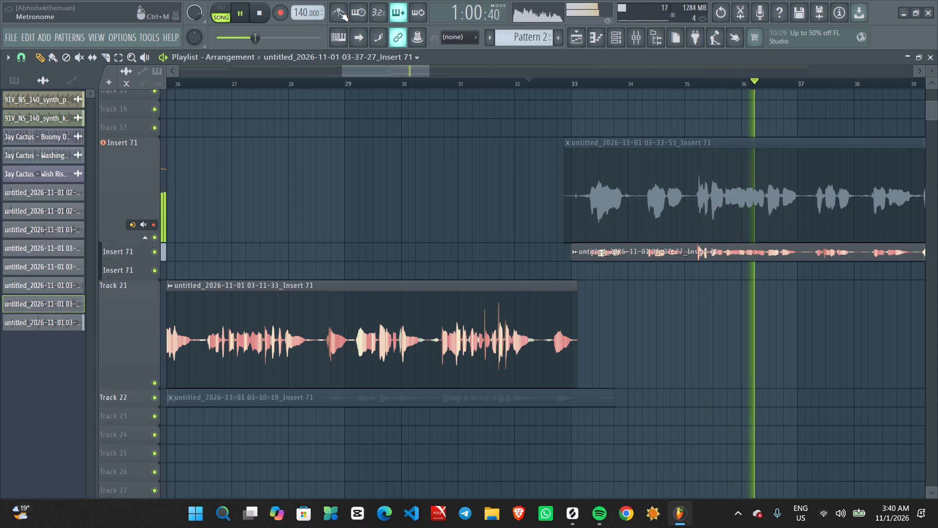
Move the playhead to about bar 14 and audition the transition between Track 21's second and third vocal clips.
scroll(339, 13, "down", 9, "ctrl")
scroll(135, 233, "right", 1)
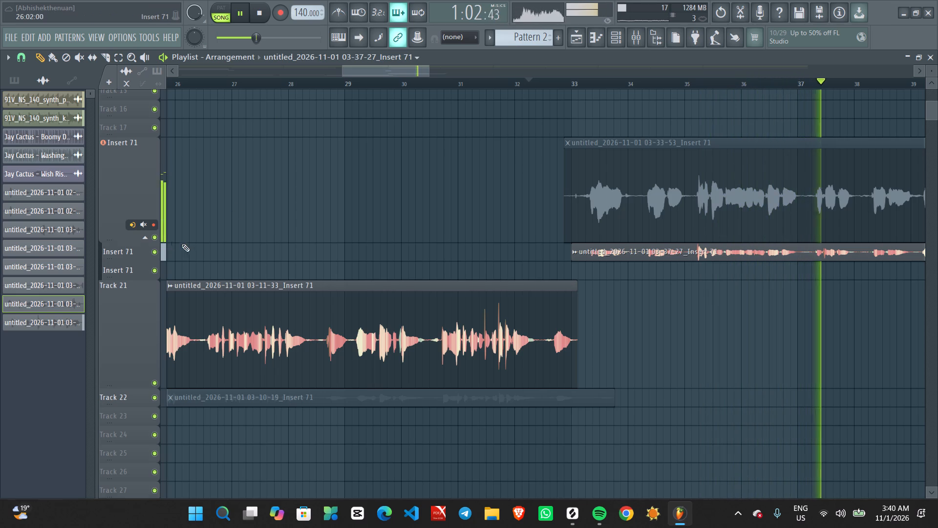
scroll(239, 245, "down", 17, "ctrl")
scroll(239, 245, "right", 1)
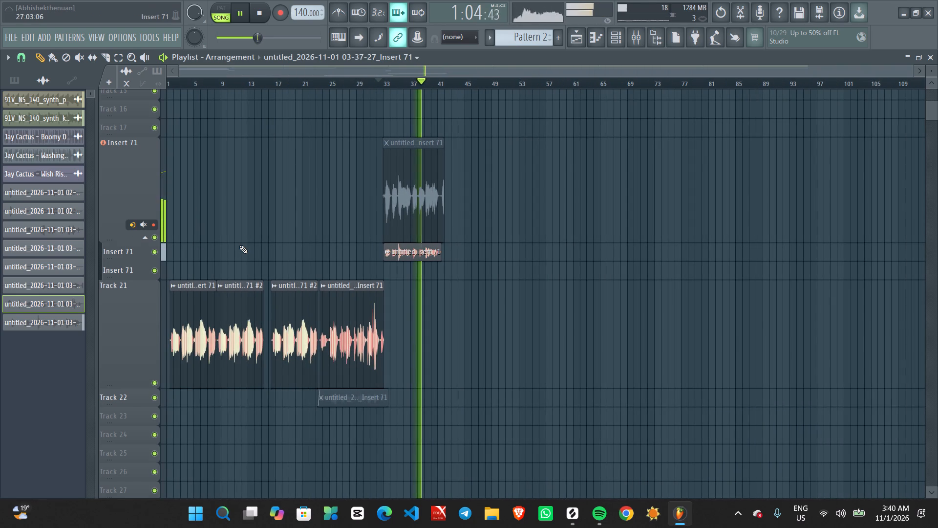
scroll(239, 245, "right", 2)
scroll(239, 245, "down", 3, "ctrl")
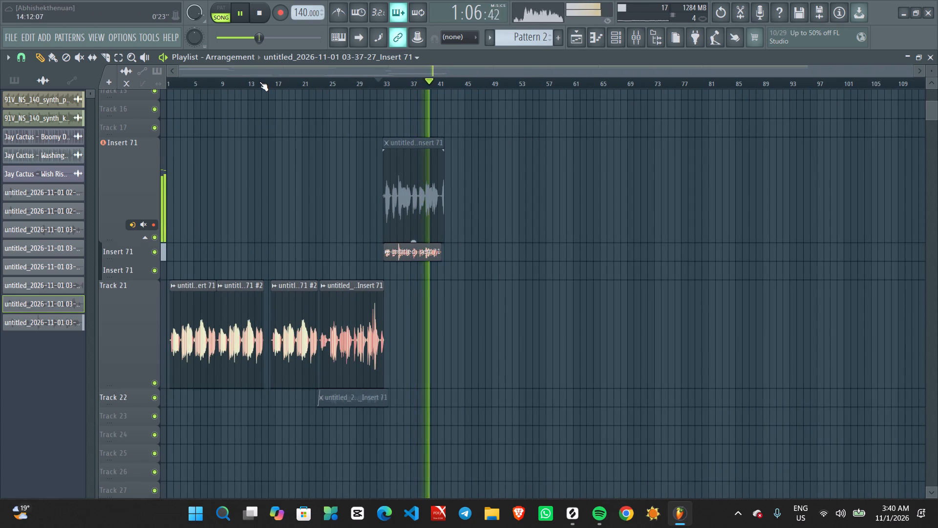
left_click(259, 82)
key("space")
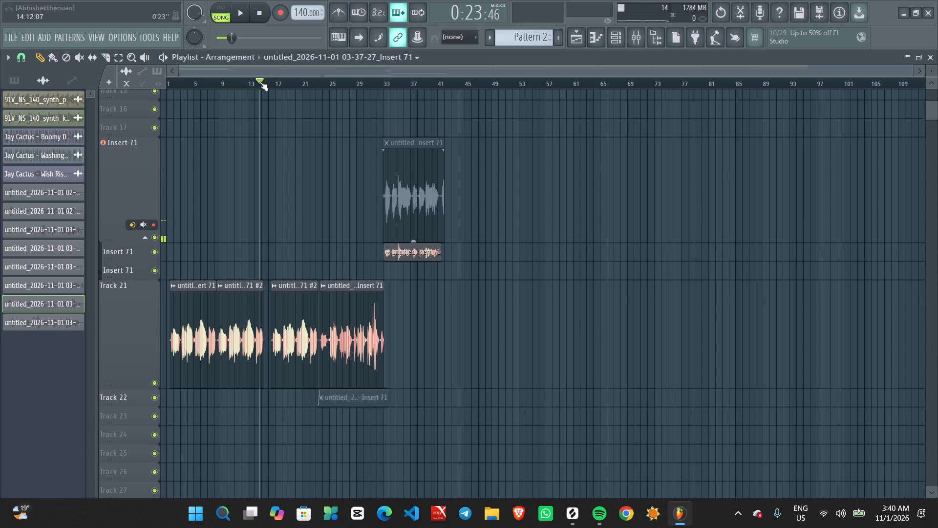
key("space")
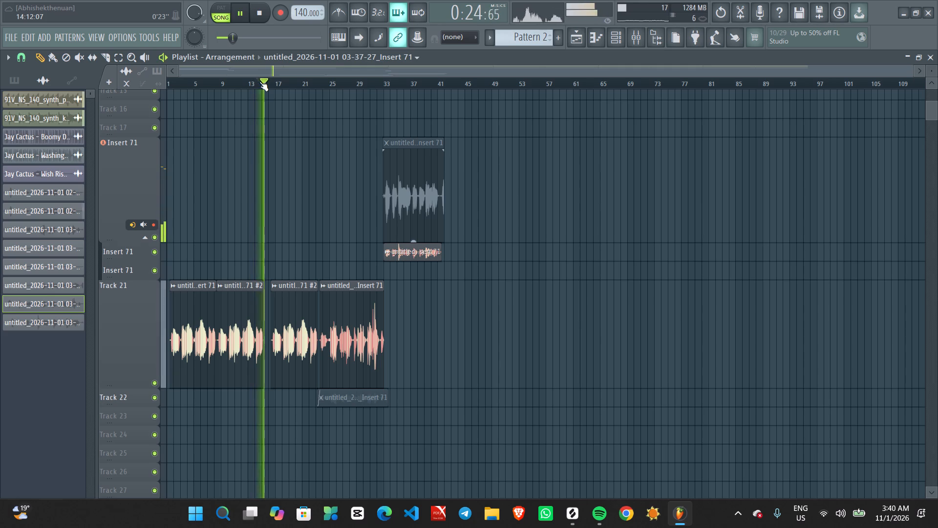
key("space")
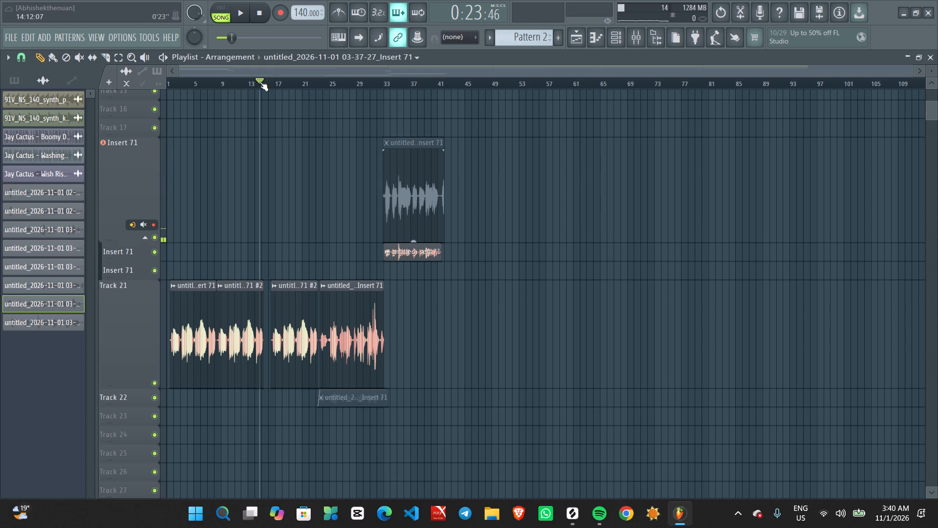
key("space")
key("space")
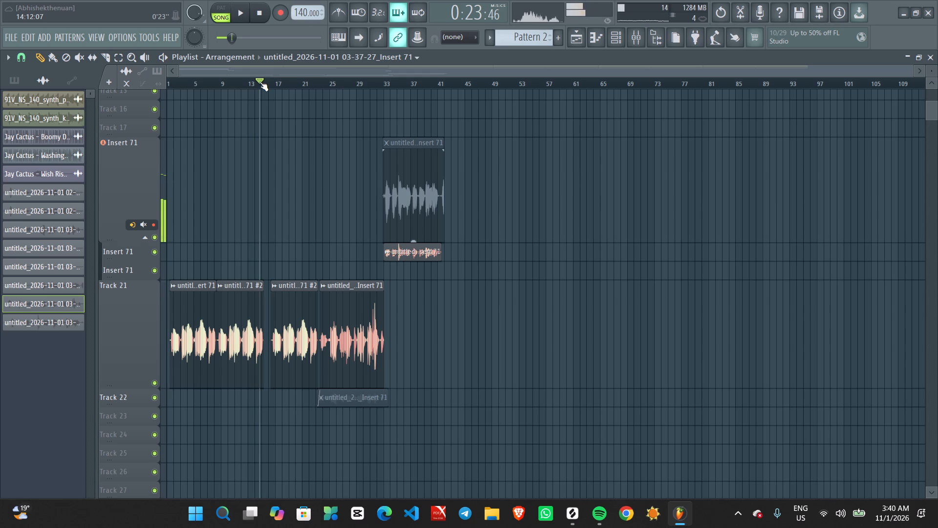
Move the playhead back to bar 1 and play the arrangement from the beginning.
scroll(259, 82, "down", 7, "ctrl")
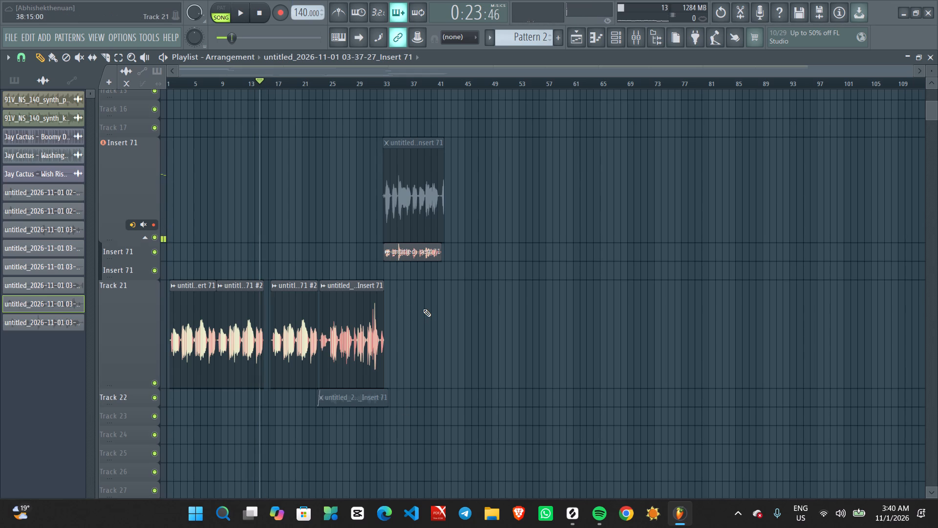
scroll(423, 309, "down", 4, "ctrl")
scroll(423, 309, "down", 1)
left_click_drag(182, 85, 135, 99)
key("space")
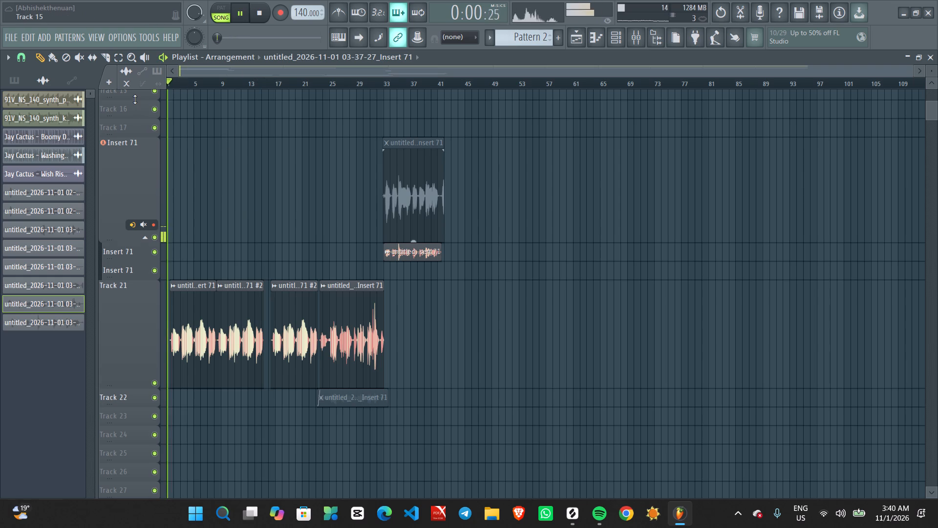
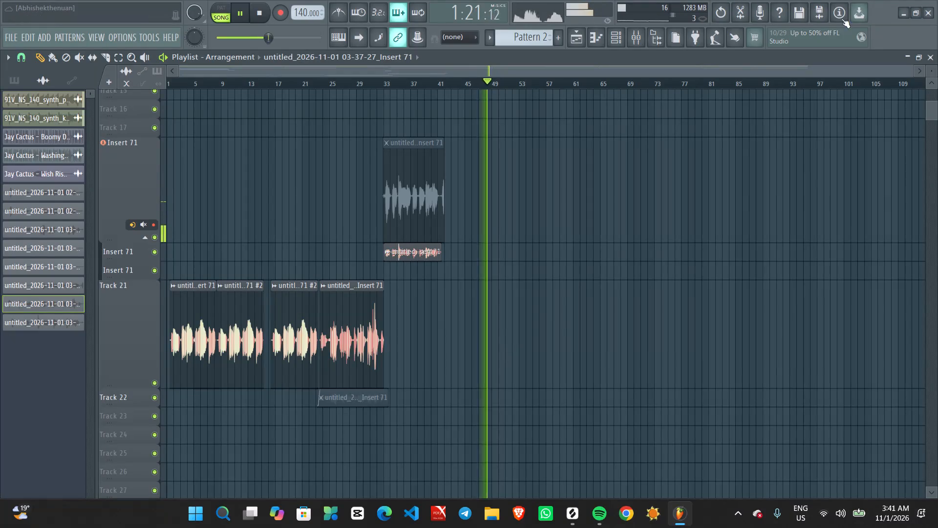
Stop playback of the arrangement after the assembled vocal clips have played through.
key("space")
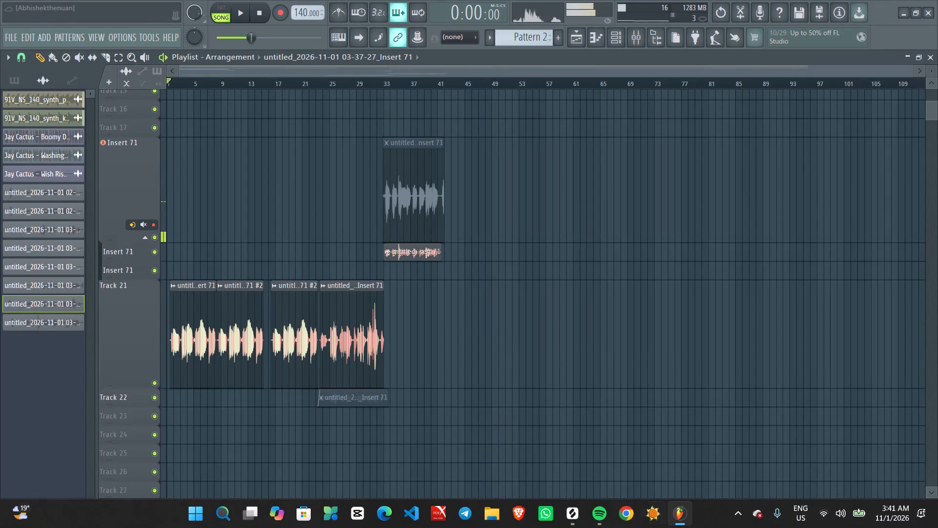
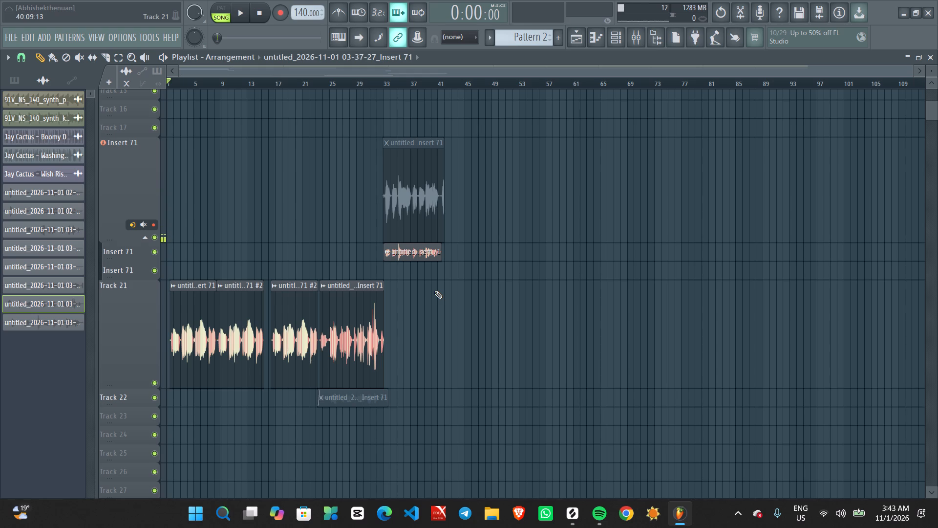
Play the arrangement from about bar 38 and audition a time selection spanning bar 42 to about bar 68.
key("space")
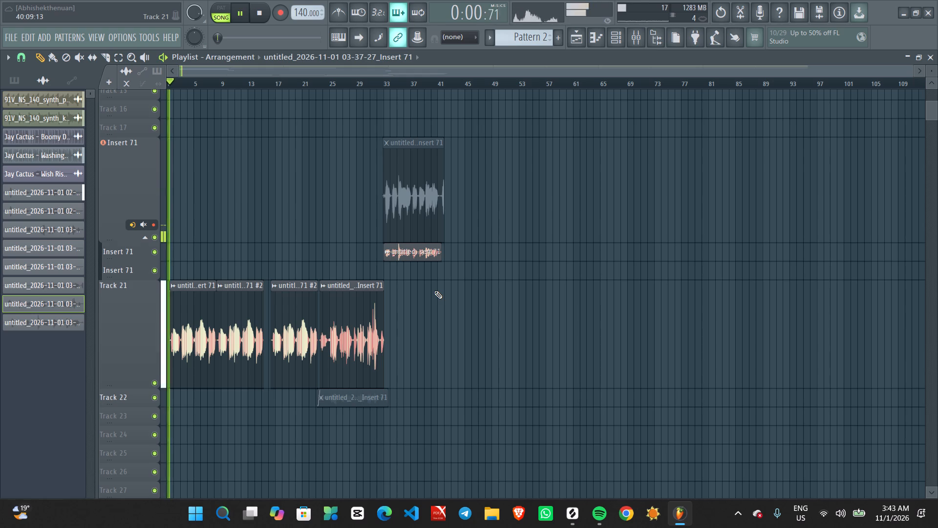
left_click(422, 82)
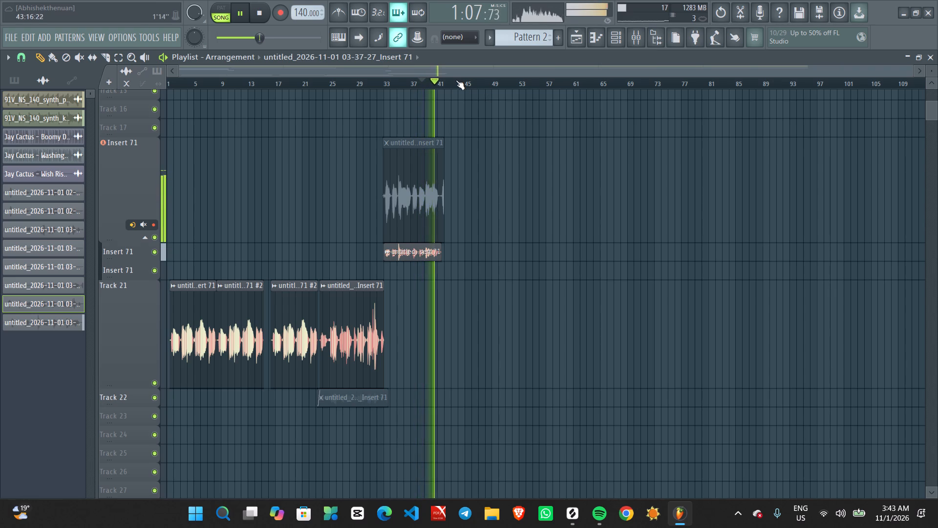
left_click_drag(447, 79, 574, 59, "ctrl")
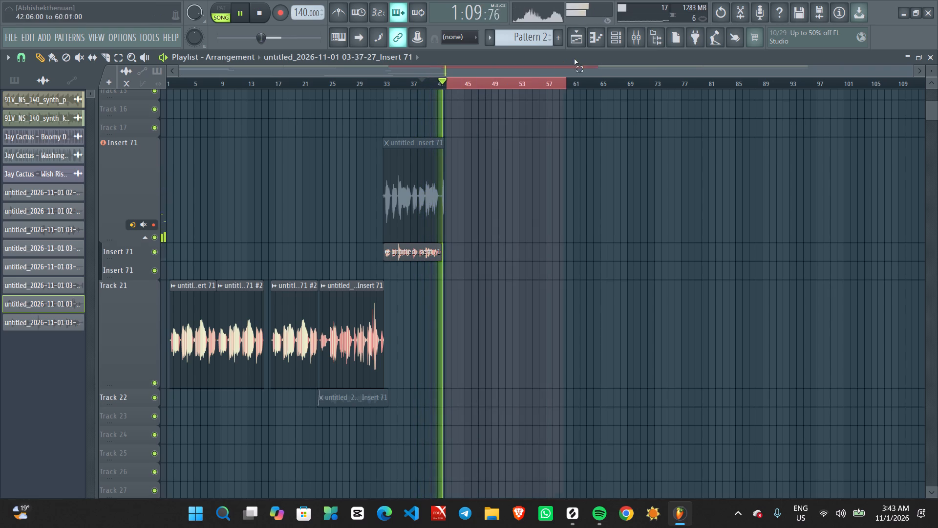
left_click_drag(574, 59, 619, 56, "ctrl")
key("space")
key("space")
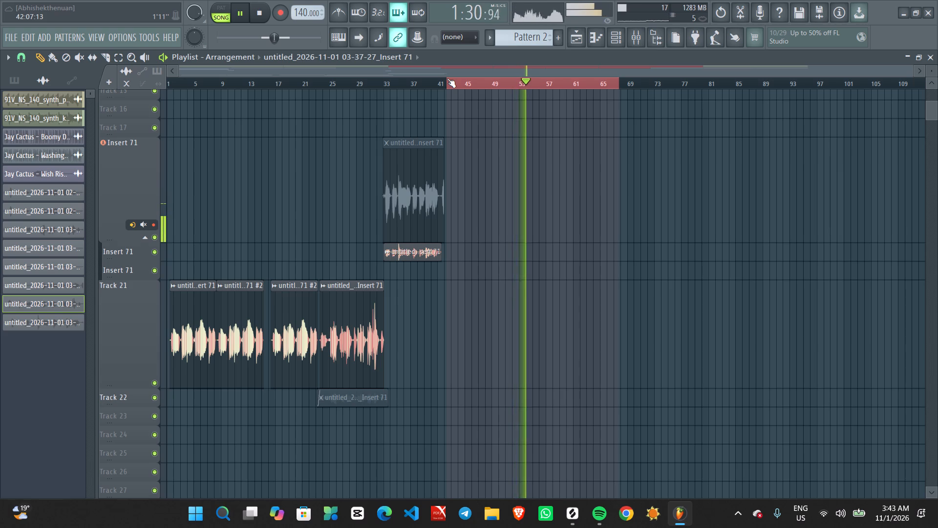
scroll(447, 78, "down", 10, "ctrl")
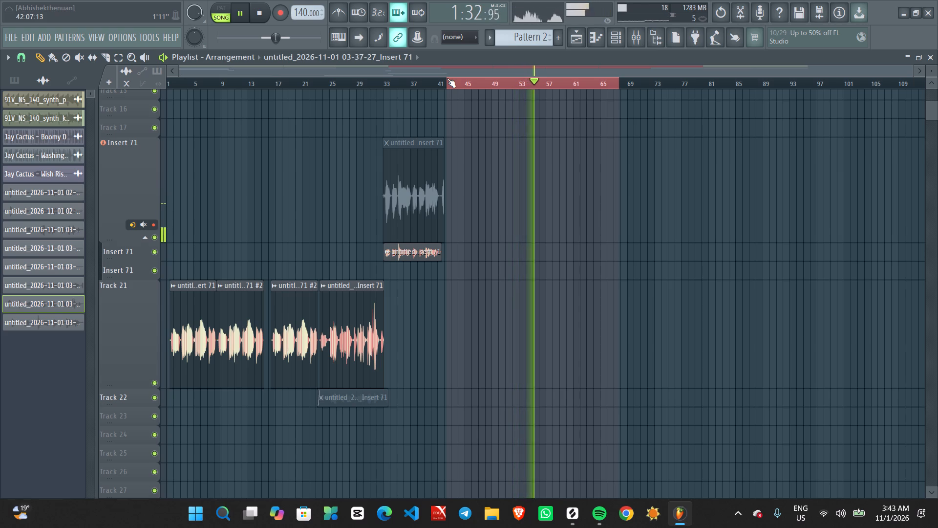
scroll(447, 78, "down", 4, "ctrl")
Clear the time selection, replay from about bar 37 while looking over the tracks' clips, and stop playback.
double_click(412, 84)
scroll(412, 84, "down", 6, "ctrl")
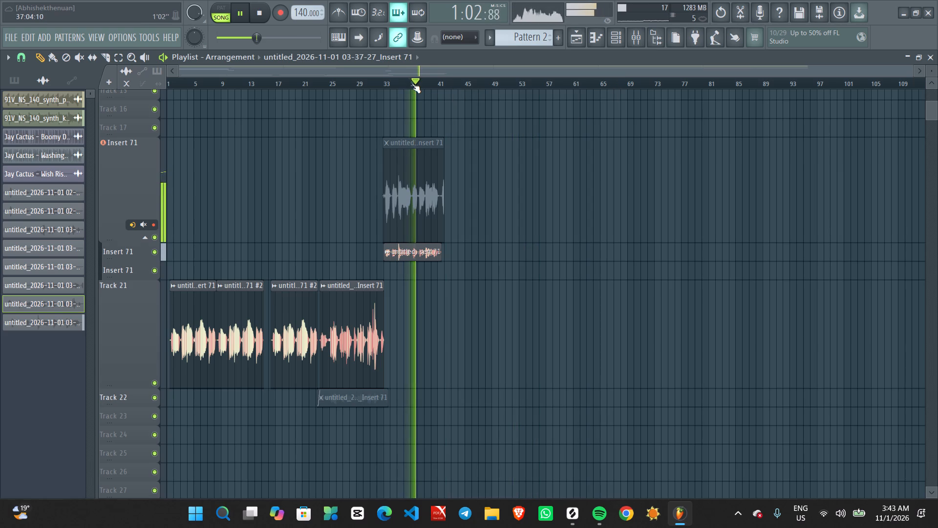
scroll(412, 84, "down", 9, "ctrl")
scroll(297, 239, "down", 8, "ctrl")
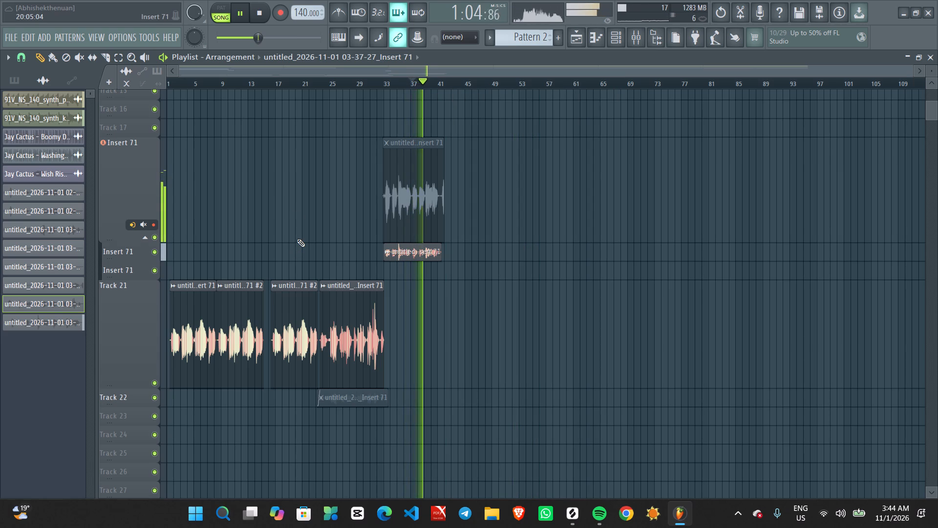
scroll(297, 239, "down", 15, "ctrl")
scroll(297, 239, "down", 1)
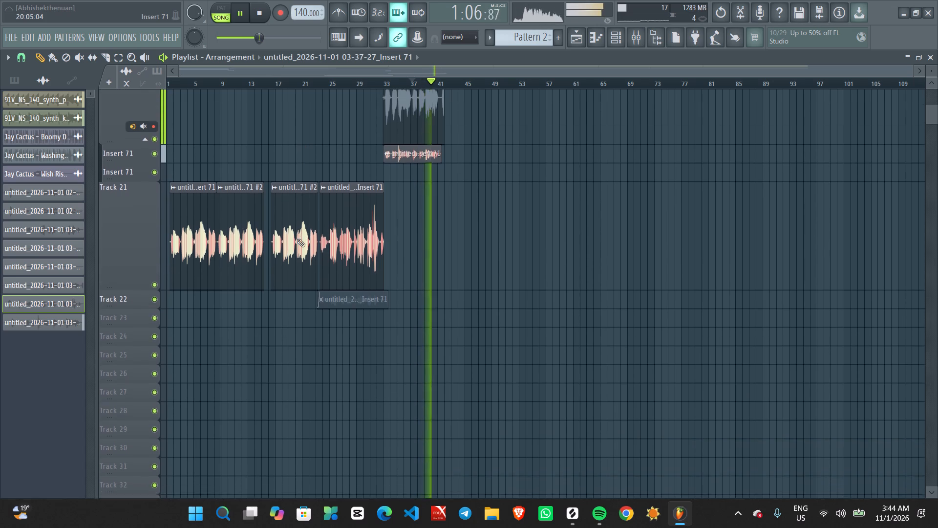
scroll(297, 239, "up", 20)
scroll(297, 239, "up", 13)
scroll(302, 226, "up", 7, "ctrl")
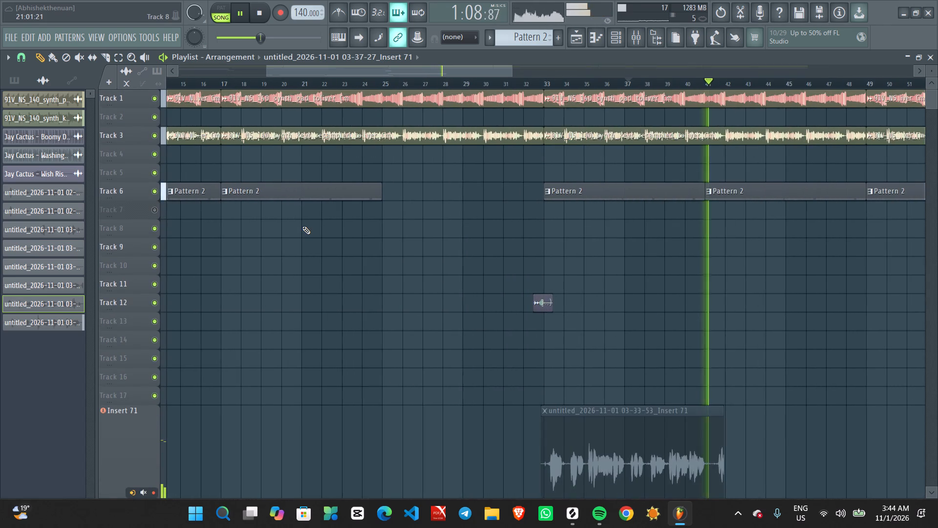
scroll(302, 226, "down", 5, "ctrl")
scroll(302, 226, "up", 2)
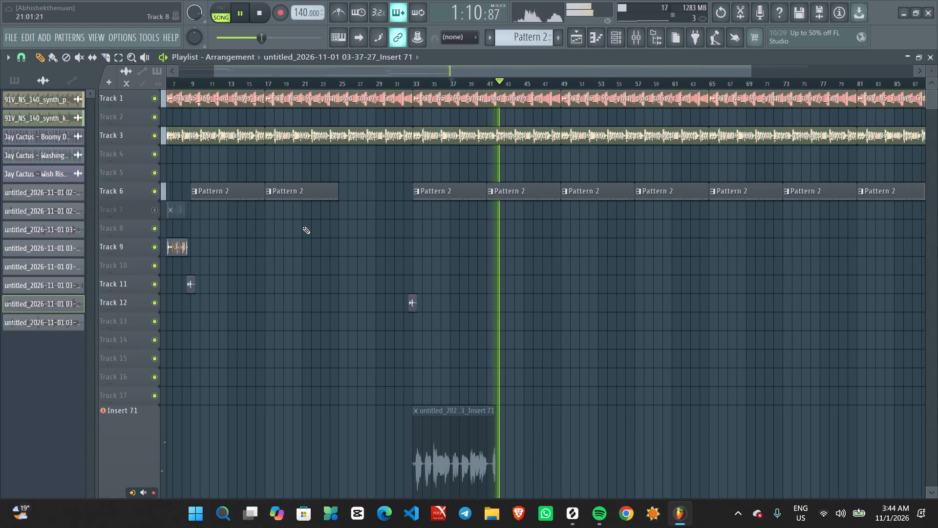
scroll(302, 226, "down", 2, "ctrl")
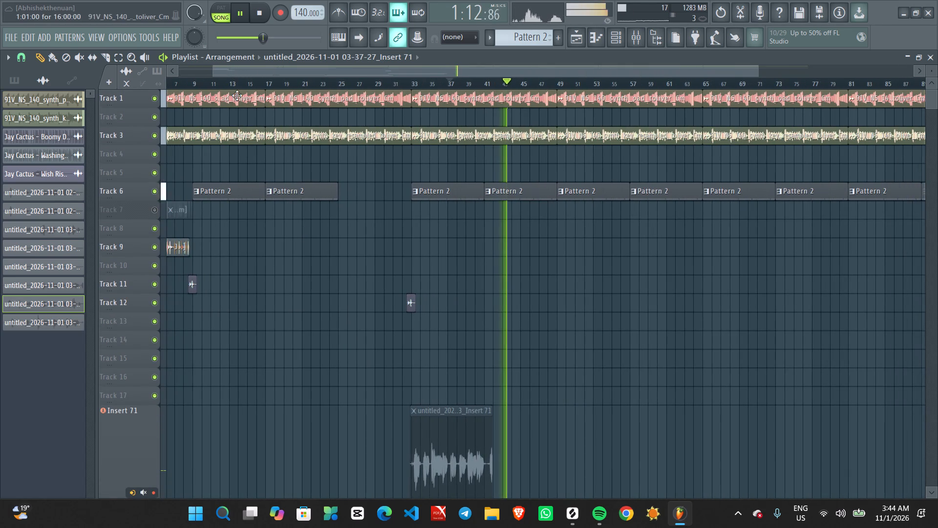
scroll(189, 105, "up", 7, "ctrl")
scroll(189, 105, "down", 5, "ctrl")
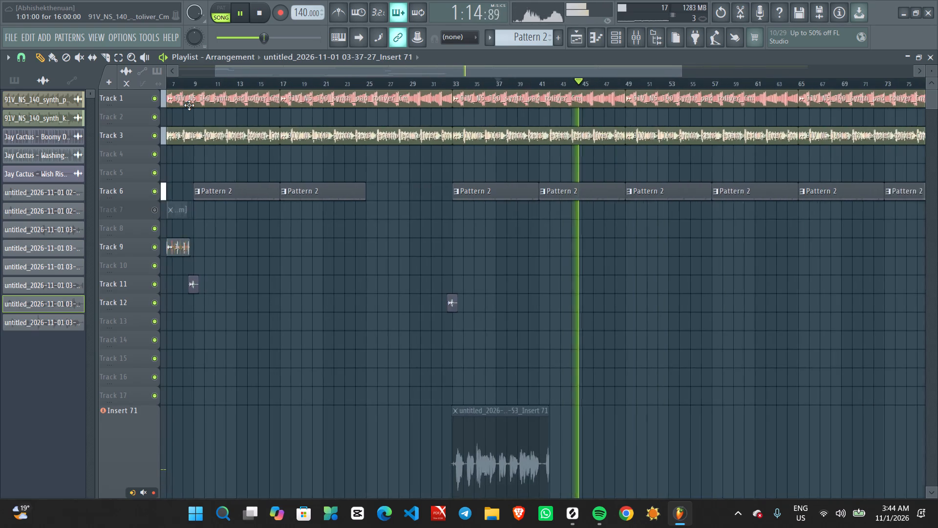
scroll(189, 105, "down", 4, "ctrl")
scroll(247, 161, "down", 1)
key("space")
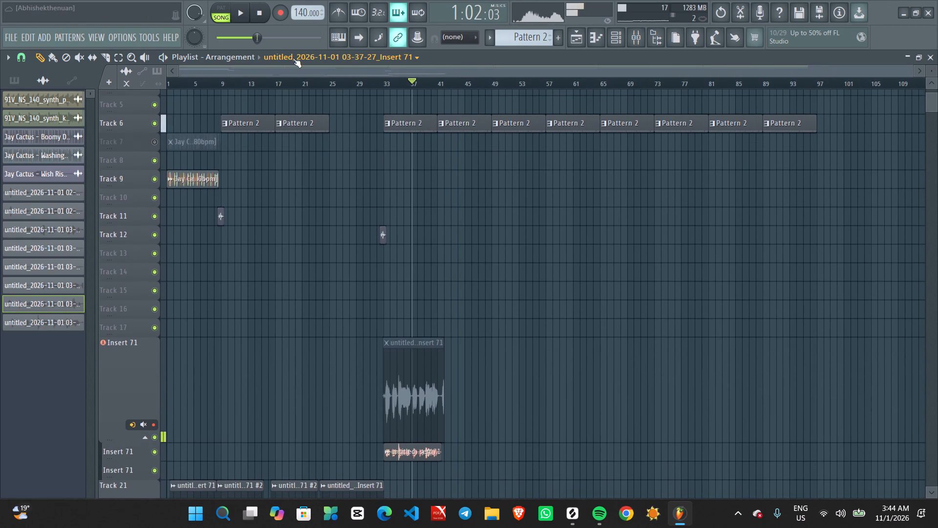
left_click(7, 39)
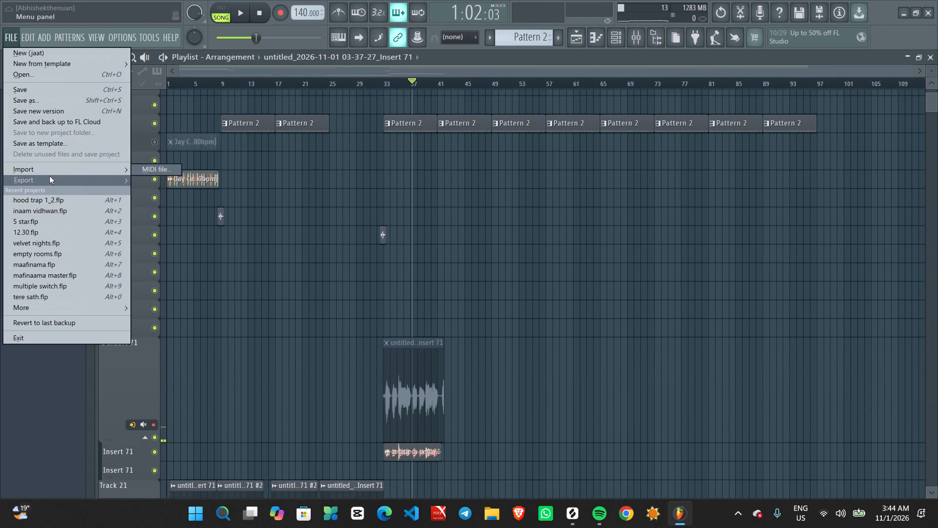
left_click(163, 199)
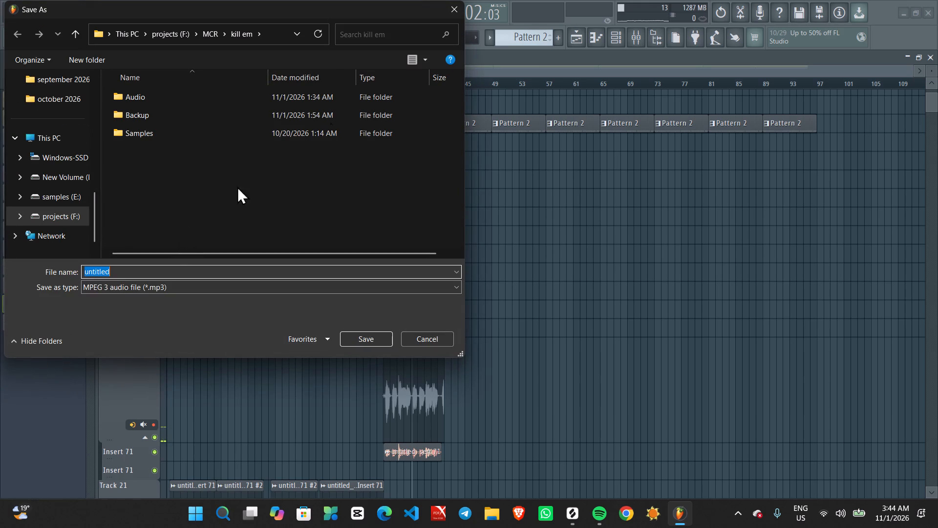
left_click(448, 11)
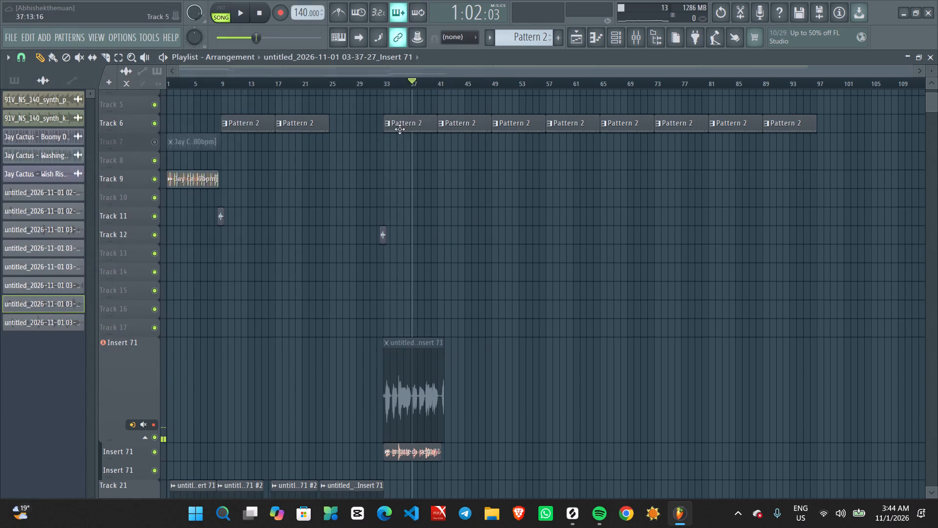
Start saving the project and set its location to the MCR folder on the projects (F:) drive.
key("ctrl+s")
left_click_drag(364, 179, 429, 190)
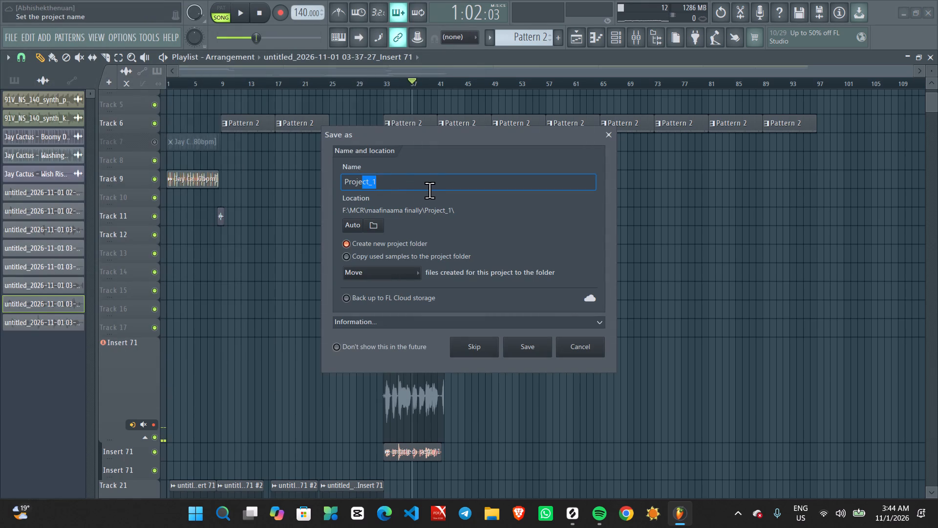
left_click_drag(429, 190, 429, 188)
key("BackSpace")
key("BackSpace")
key("BackSpace")
key("BackSpace")
key("BackSpace")
key("BackSpace")
key("BackSpace")
key("BackSpace")
key("BackSpace")
key("BackSpace")
key("BackSpace")
key("BackSpace")
key("BackSpace")
key("BackSpace")
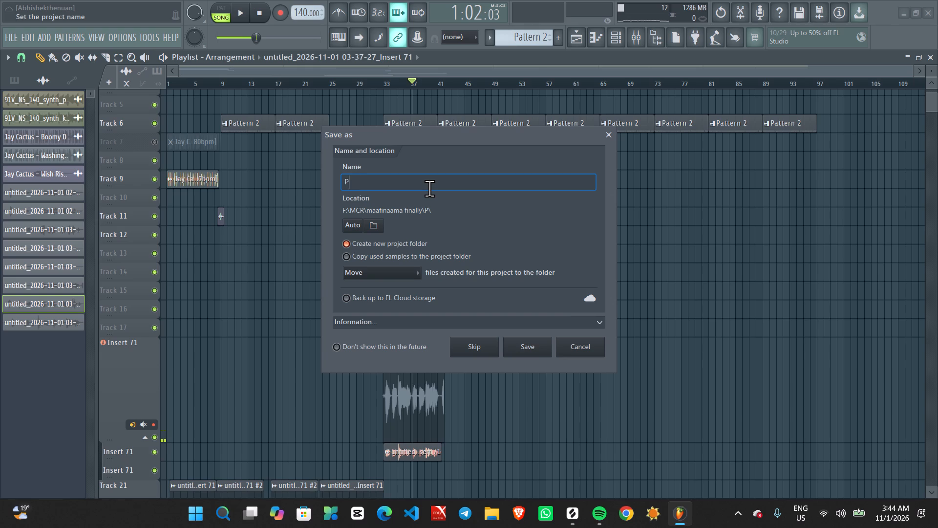
left_click(375, 227)
scroll(403, 291, "down", 1)
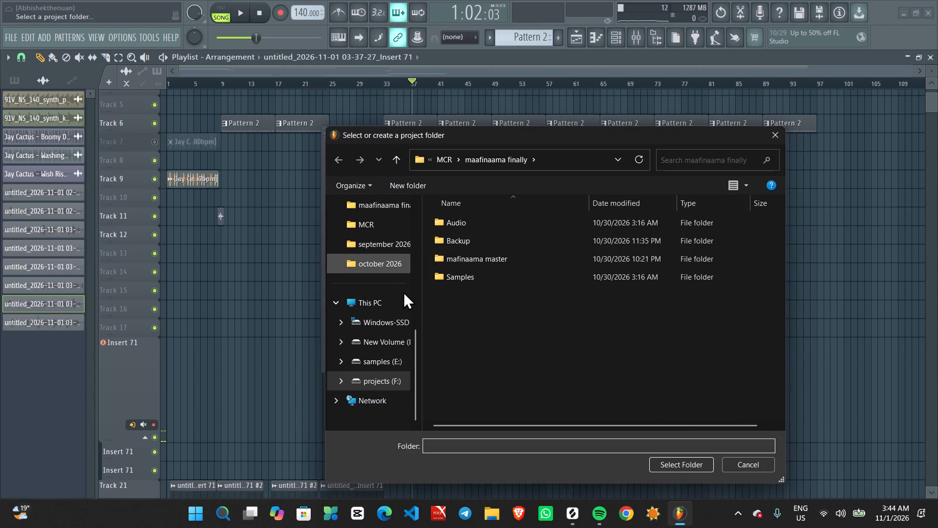
scroll(403, 291, "down", 1)
left_click(389, 374)
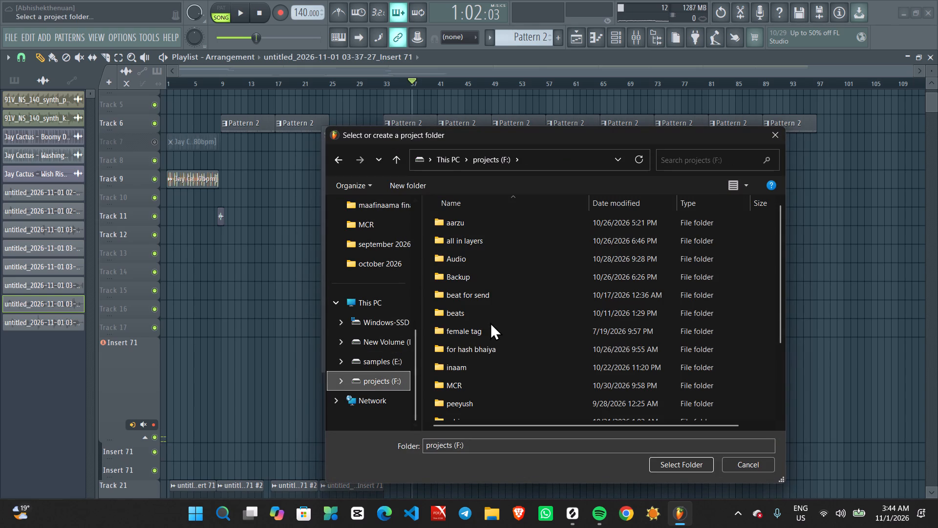
scroll(490, 322, "down", 1)
double_click(481, 332)
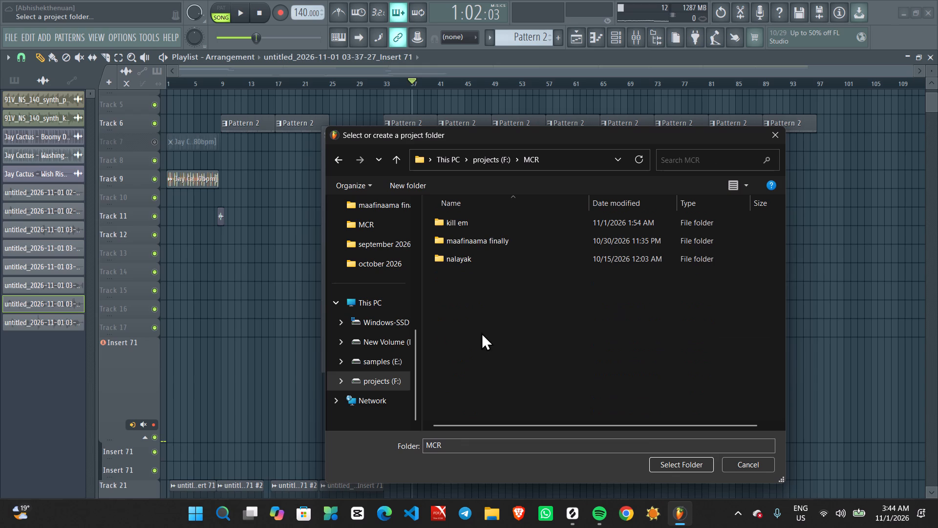
left_click(679, 462)
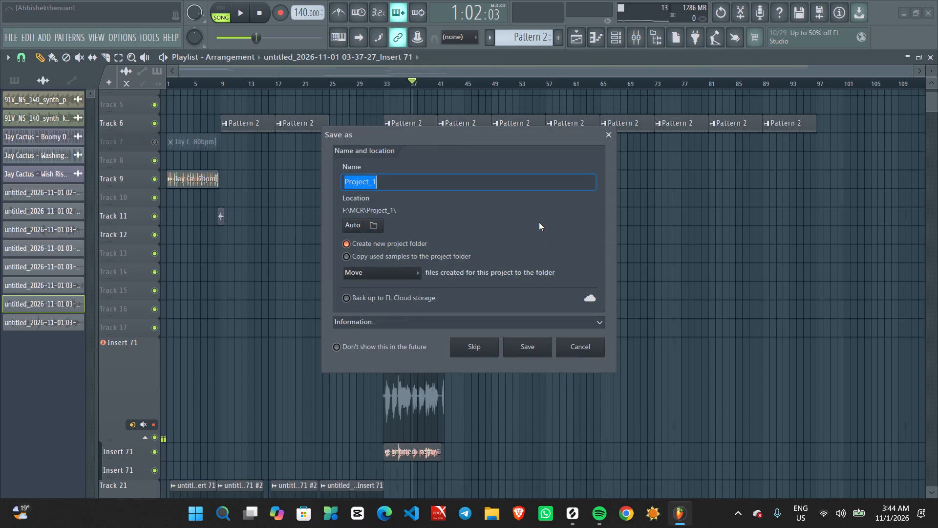
Name the project tabha and save it in a new project folder.
key("BackSpace")
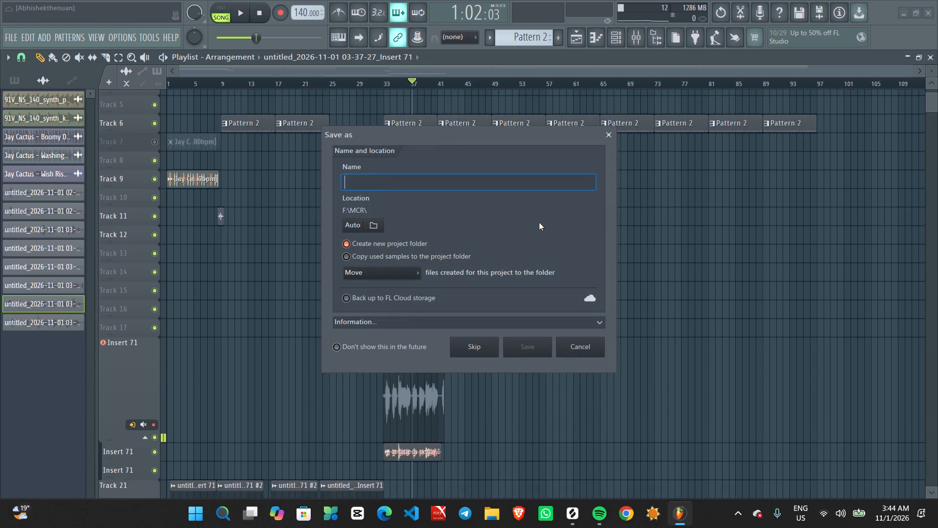
key("h")
key("BackSpace")
type("tabha")
left_click(535, 351)
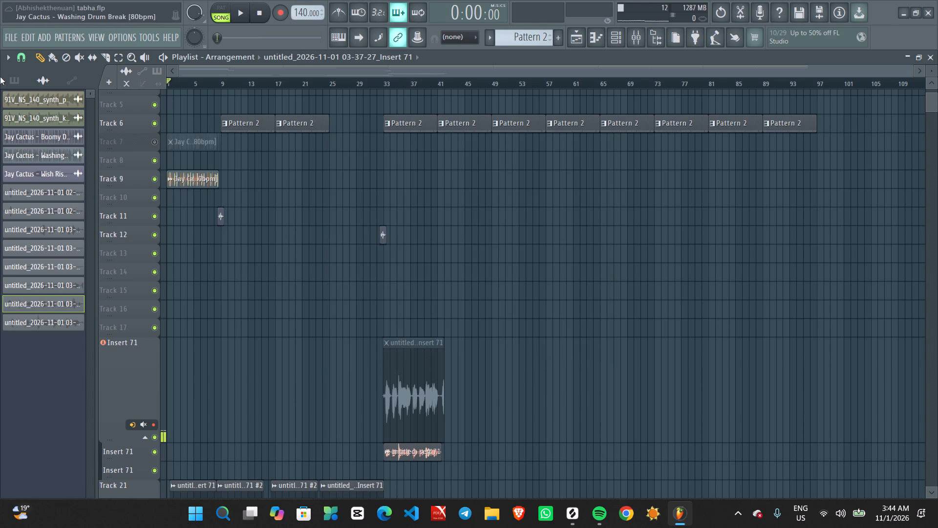
Export the full song as an MP3 named tabha in the tabha project folder.
left_click(12, 35)
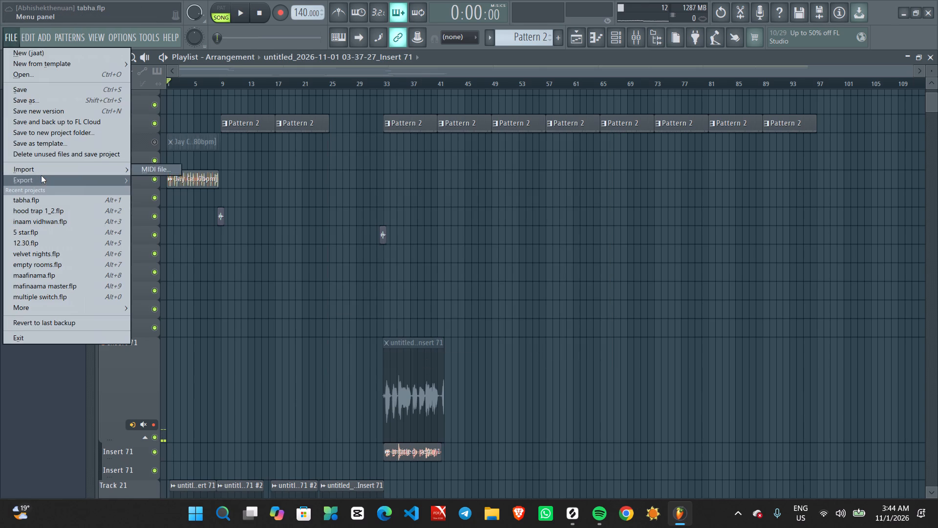
left_click(156, 197)
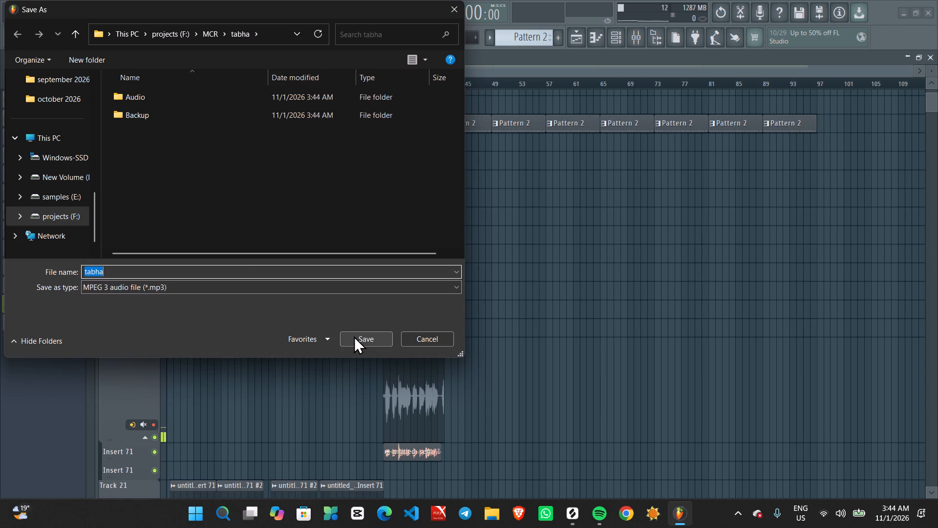
left_click(354, 336)
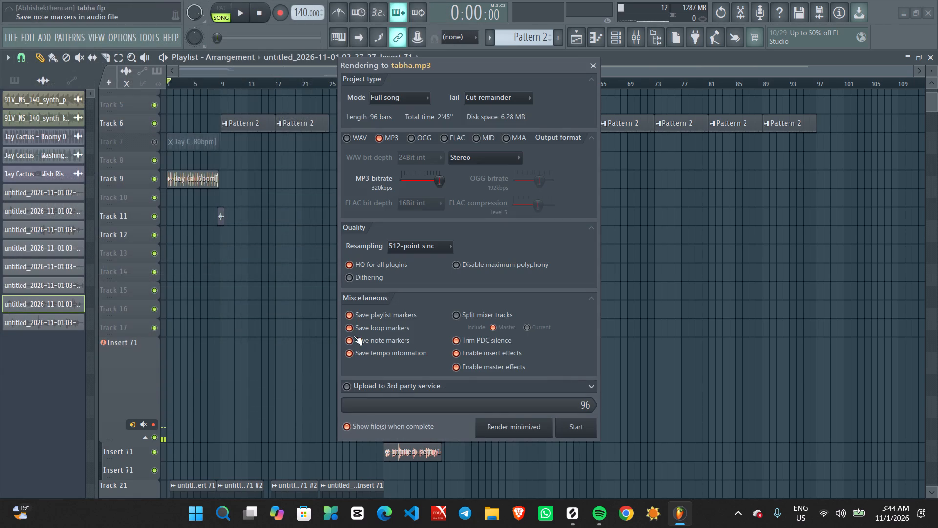
left_click(576, 430)
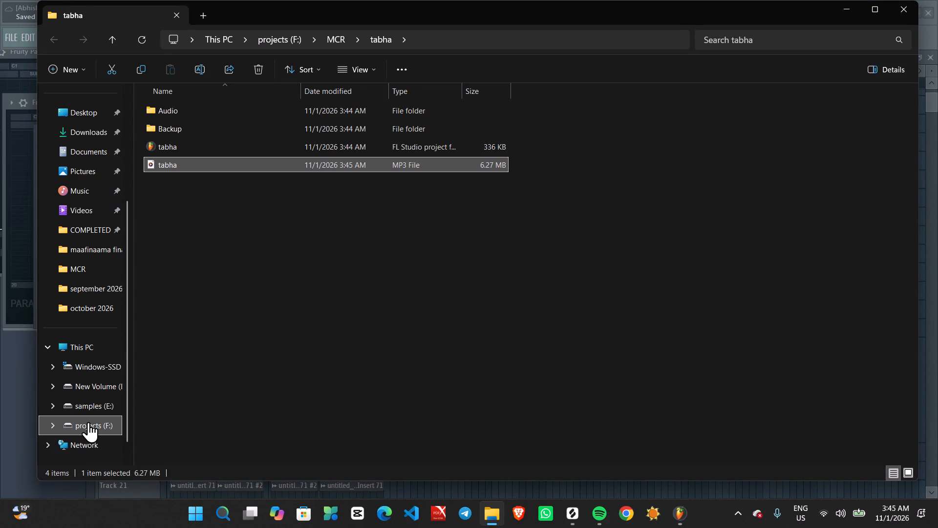
Switch to WhatsApp.
left_click(547, 514)
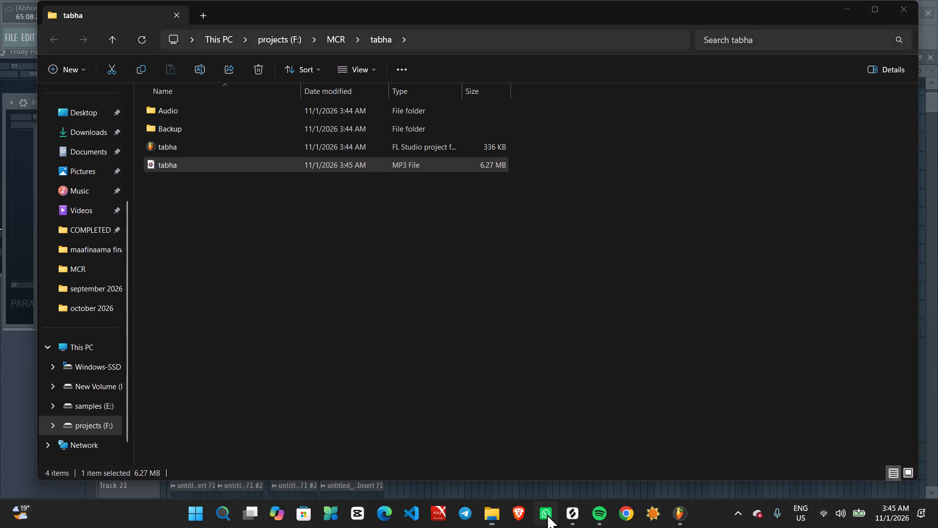
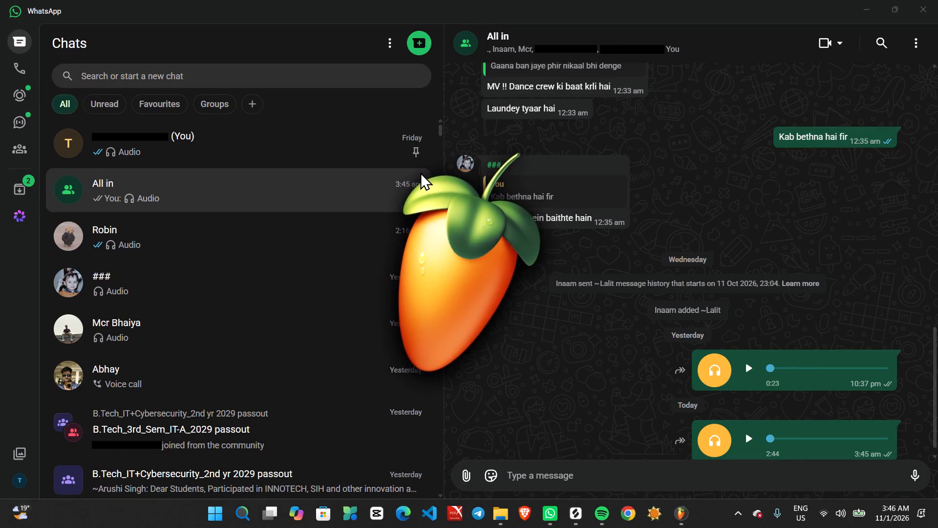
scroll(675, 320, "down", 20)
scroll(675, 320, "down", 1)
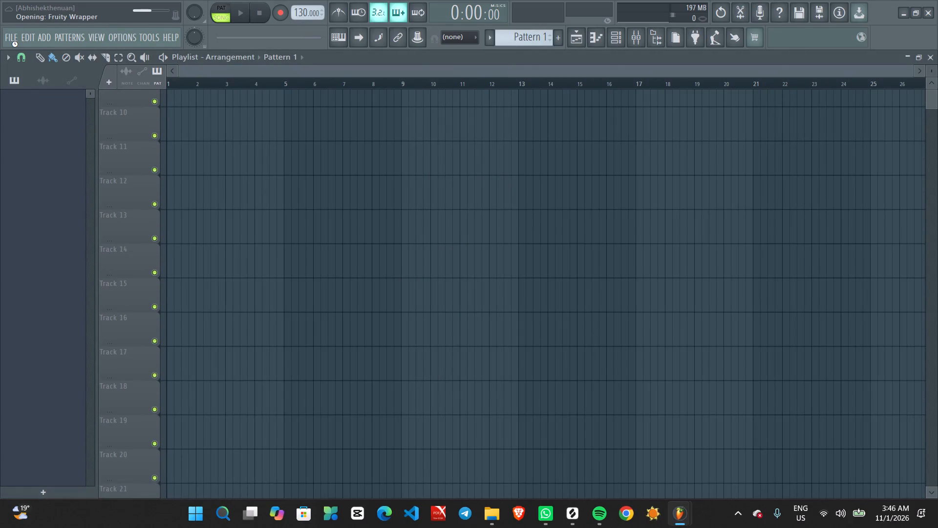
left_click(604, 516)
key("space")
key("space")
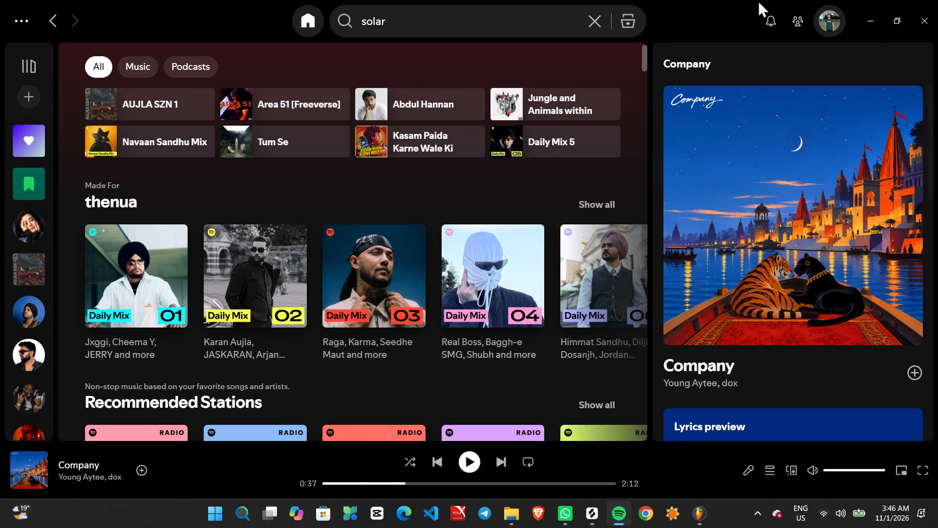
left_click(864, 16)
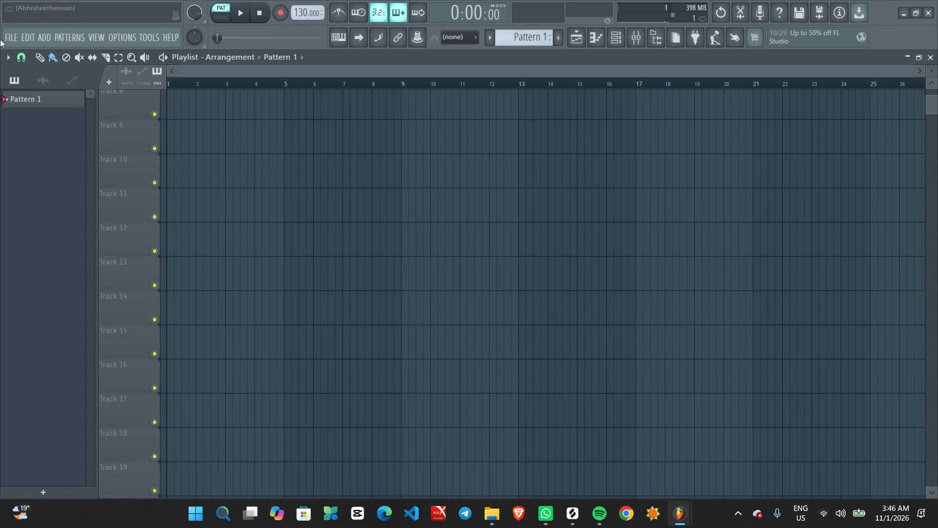
Open the recent project hood trap 1_2.flp.
left_click(7, 40)
left_click(66, 204)
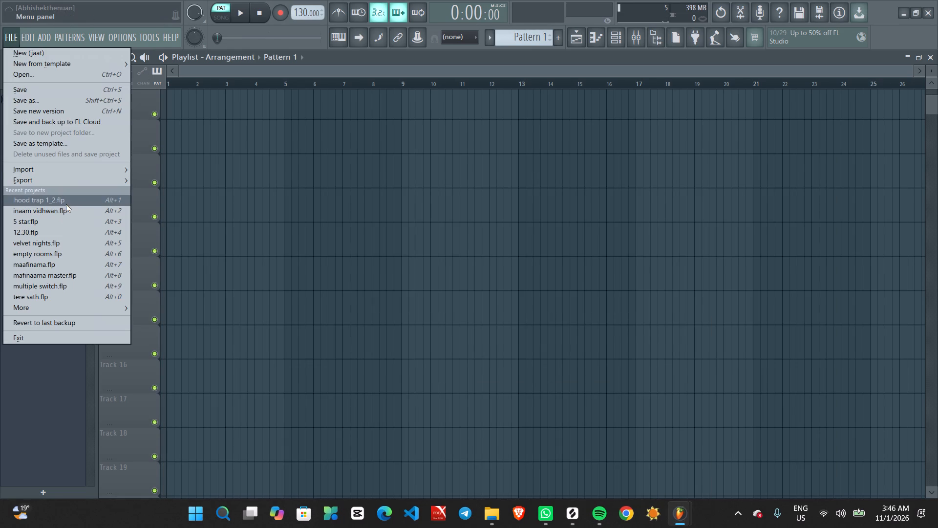
Switch to Spotify, briefly play the track Company, and rewind it to its beginning.
left_click_drag(606, 516, 502, 191)
key("space")
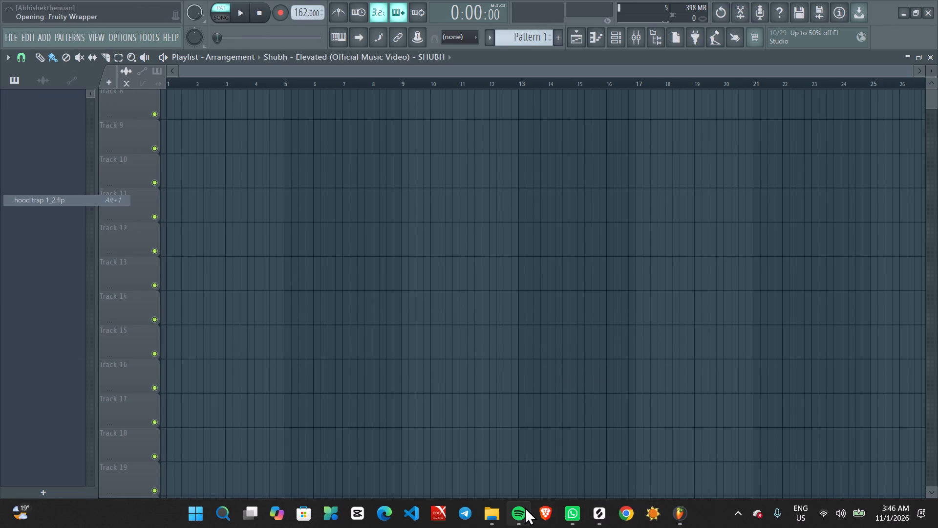
left_click(525, 507)
key("space")
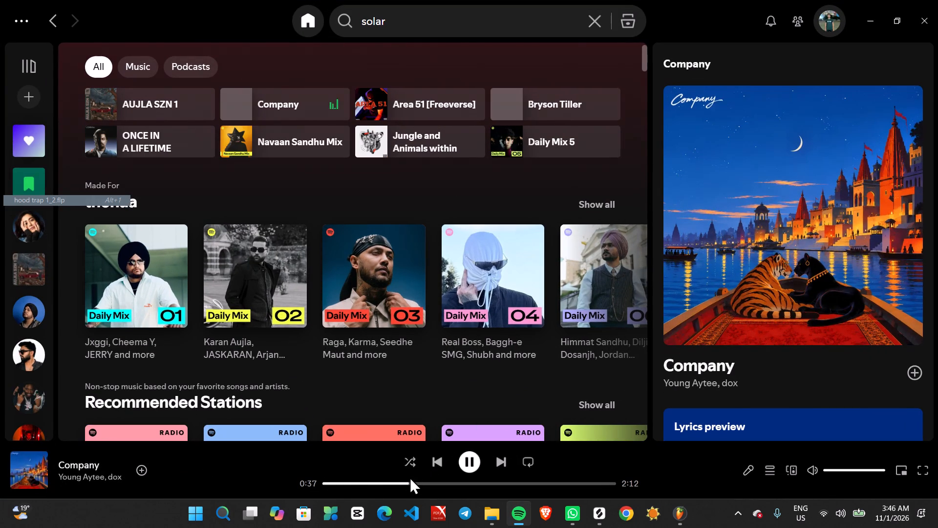
left_click_drag(410, 475, 407, 480)
key("space")
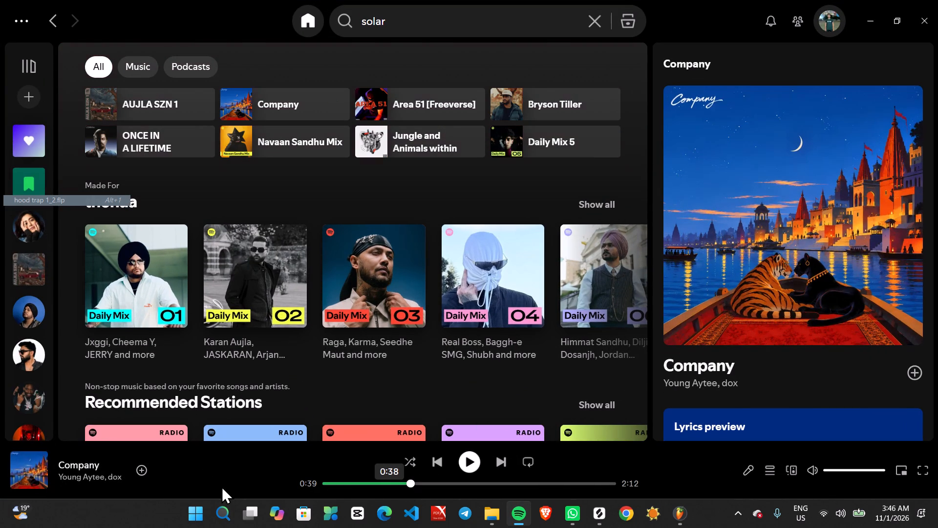
left_click_drag(406, 484, 264, 481)
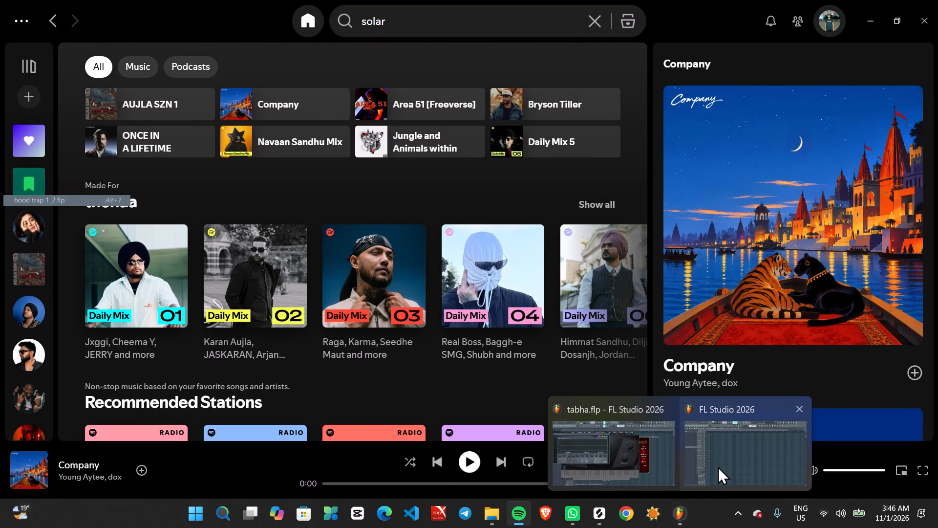
Return to the hood trap 1_2 project in FL Studio and listen to its arrangement, skipping through the vocal sections around bars 16, 20 and 24.
left_click(718, 465)
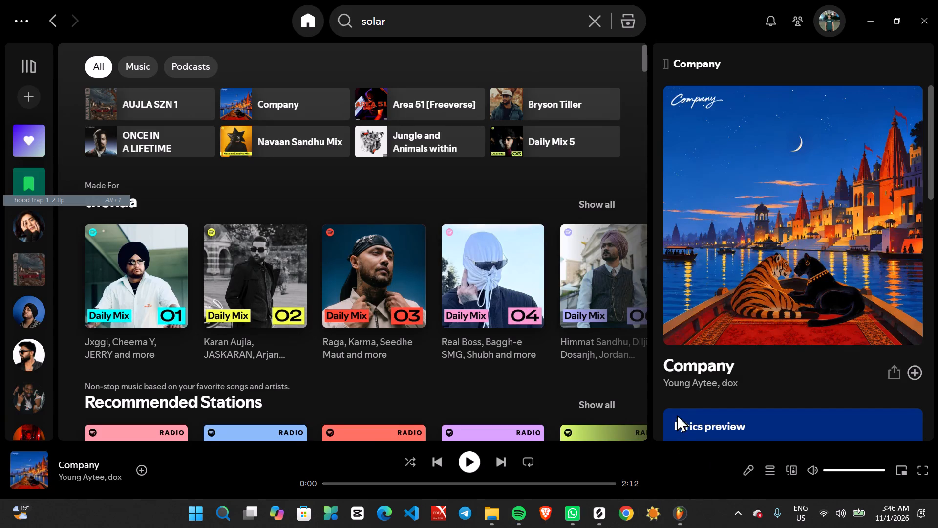
scroll(711, 139, "down", 6)
scroll(697, 359, "down", 1)
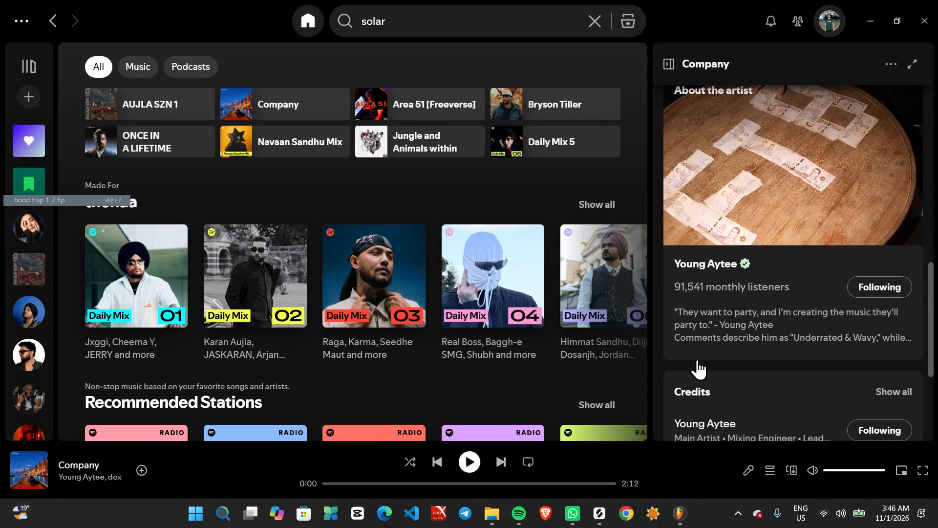
scroll(697, 359, "down", 2)
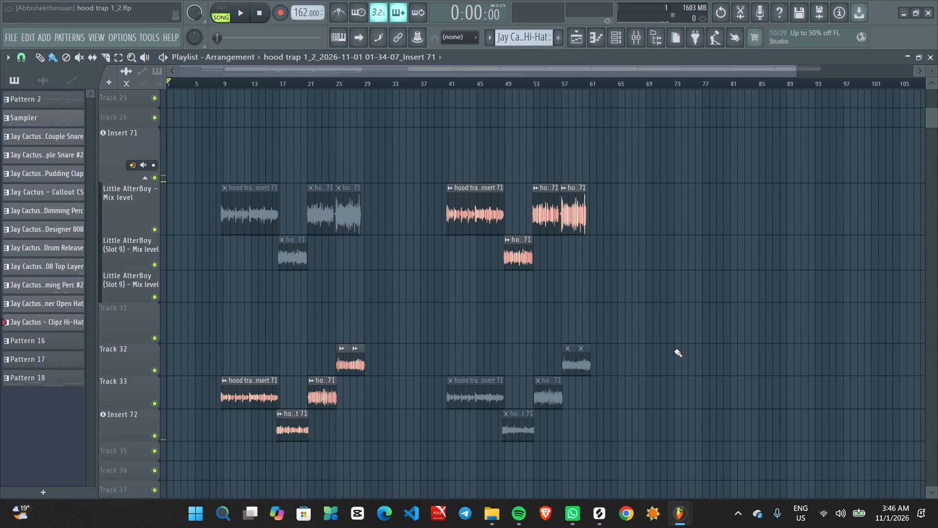
scroll(397, 293, "up", 6)
scroll(397, 293, "down", 4)
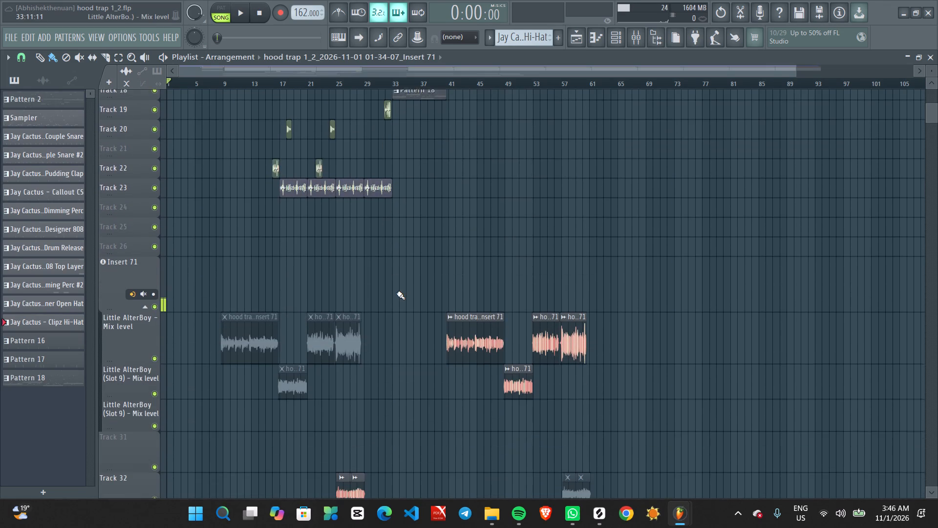
key("space")
scroll(308, 275, "down", 4, "ctrl")
scroll(308, 275, "down", 2)
scroll(308, 275, "up", 2, "ctrl")
scroll(308, 275, "right", 3)
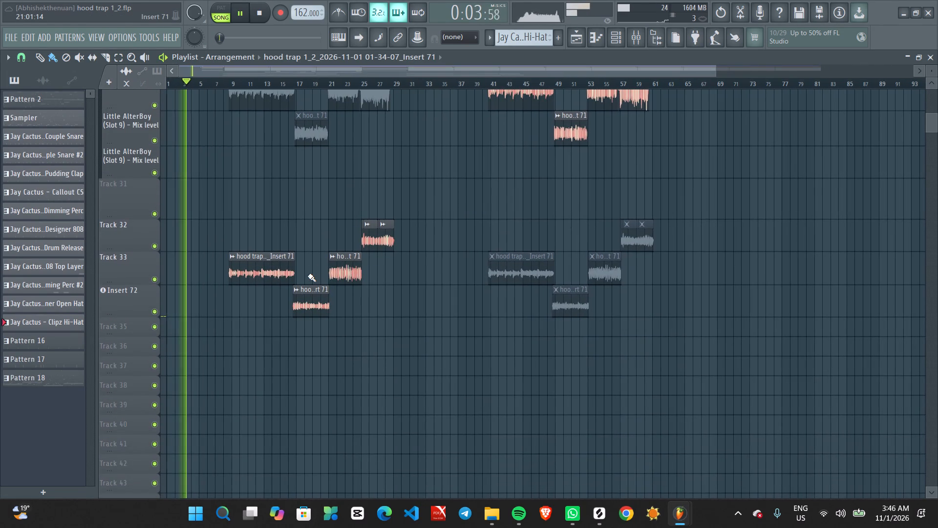
scroll(308, 275, "right", 5)
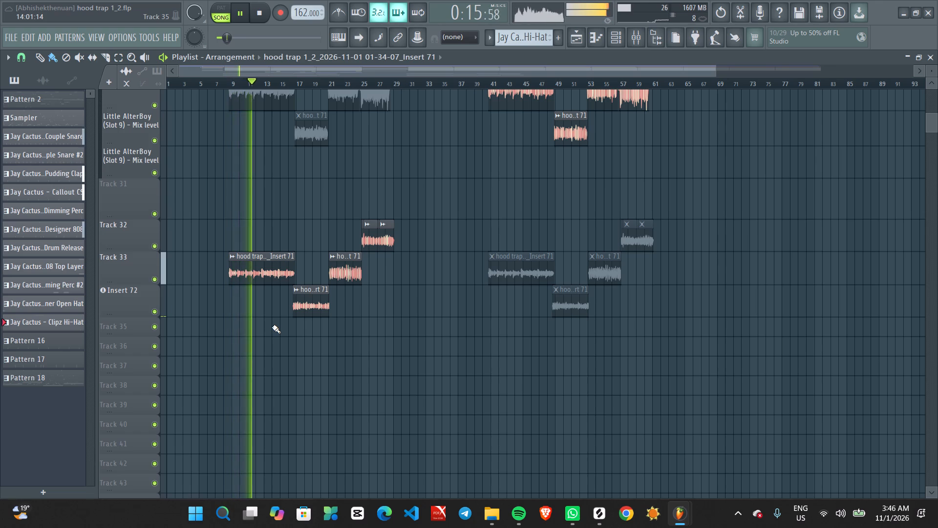
left_click(289, 86)
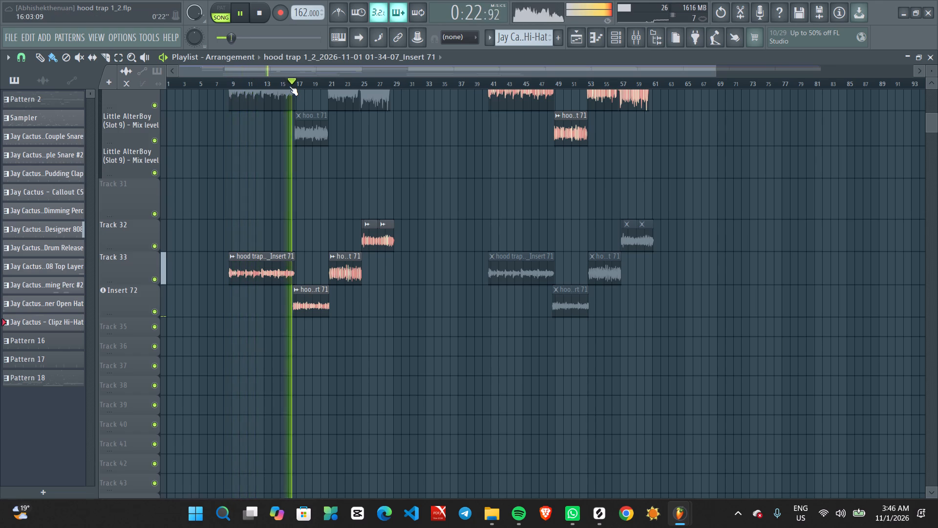
left_click(327, 85)
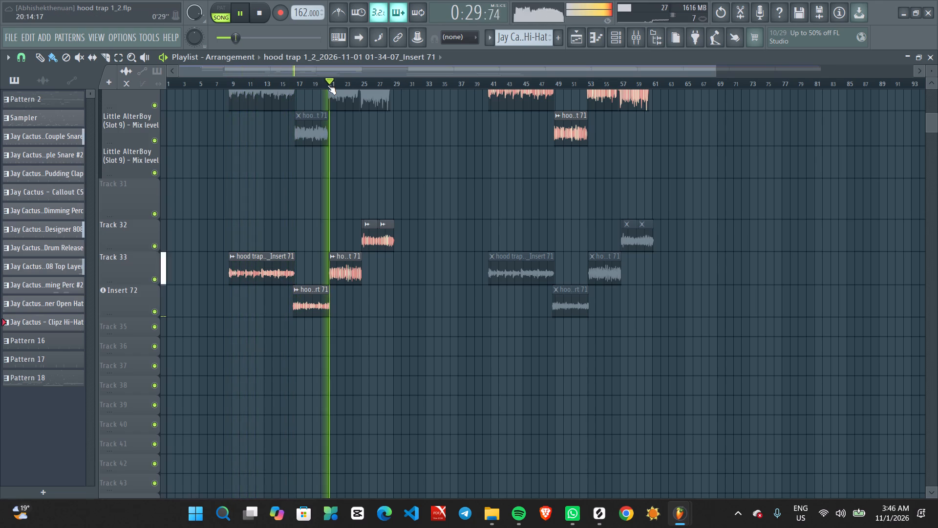
left_click(359, 85)
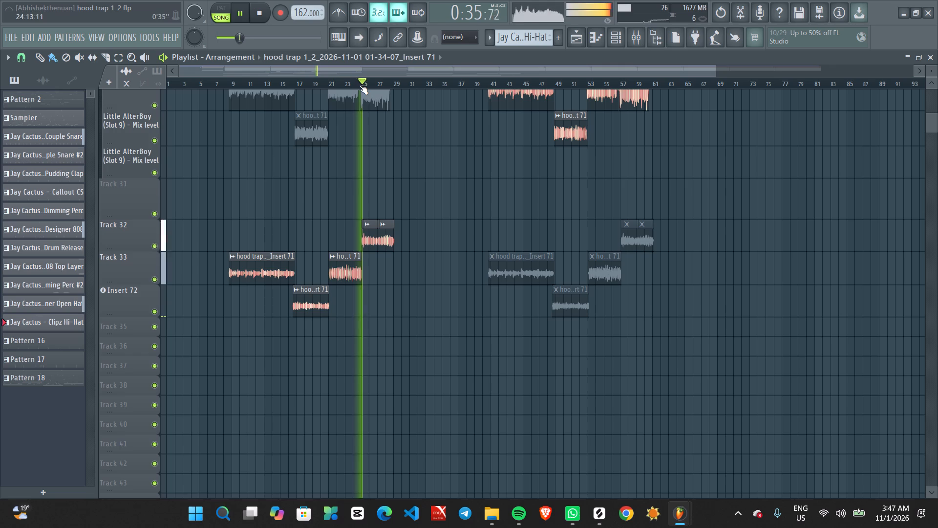
key("space")
Export the full song as an MP3 named hood trap 1_2 in the root of the projects (F:) drive.
left_click(9, 37)
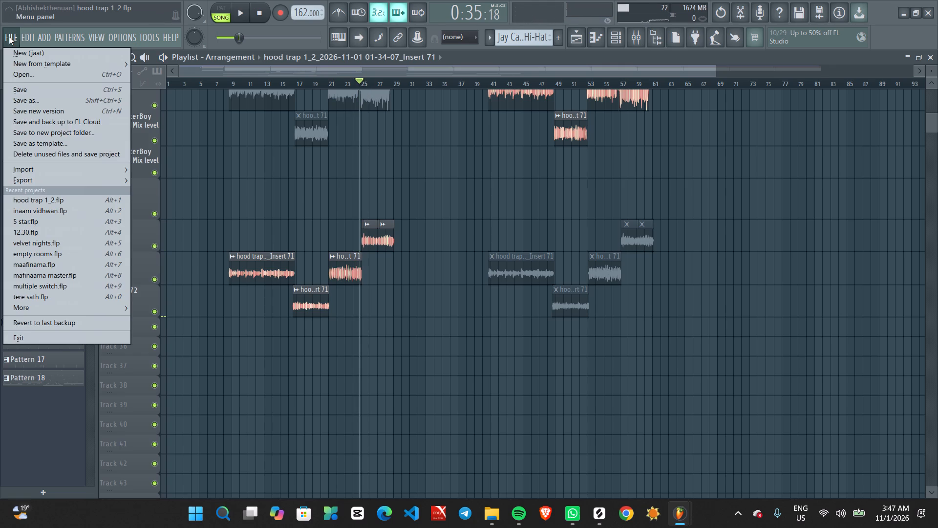
left_click(173, 202)
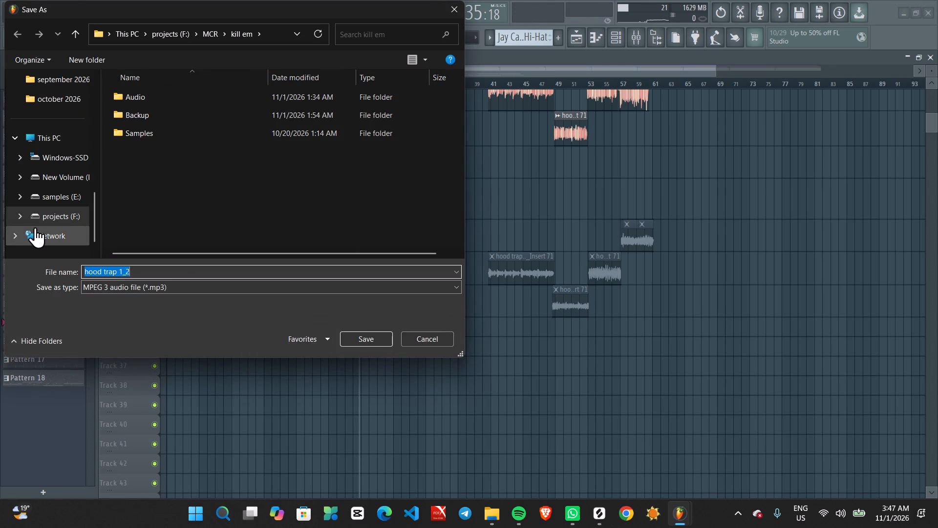
left_click(66, 210)
scroll(209, 224, "down", 6)
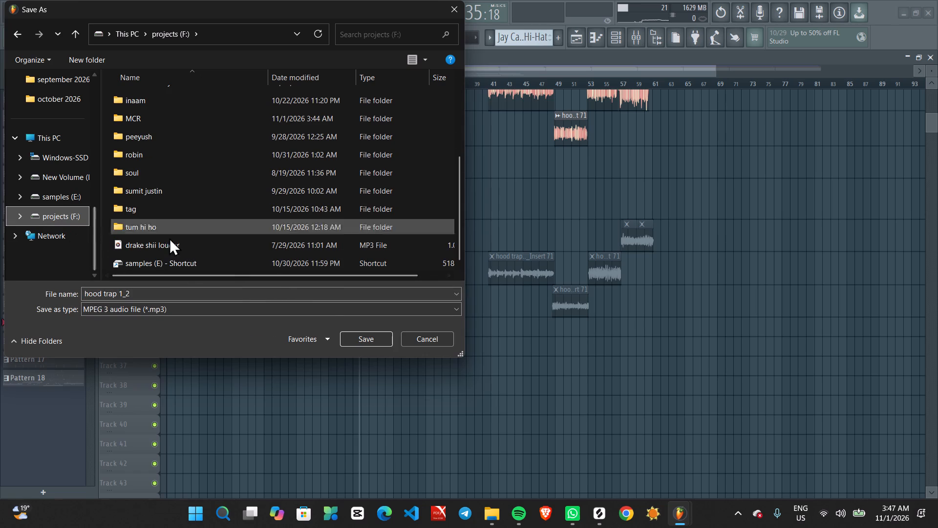
left_click(362, 341)
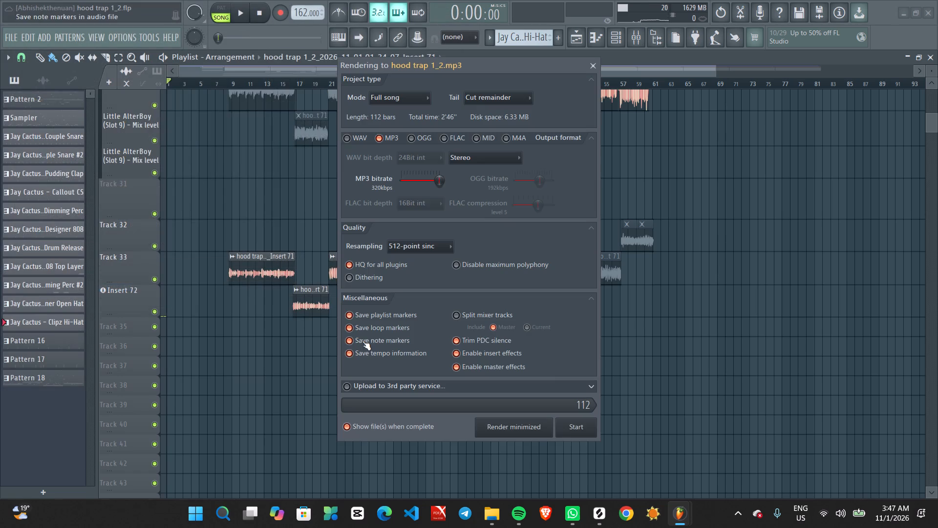
left_click(585, 423)
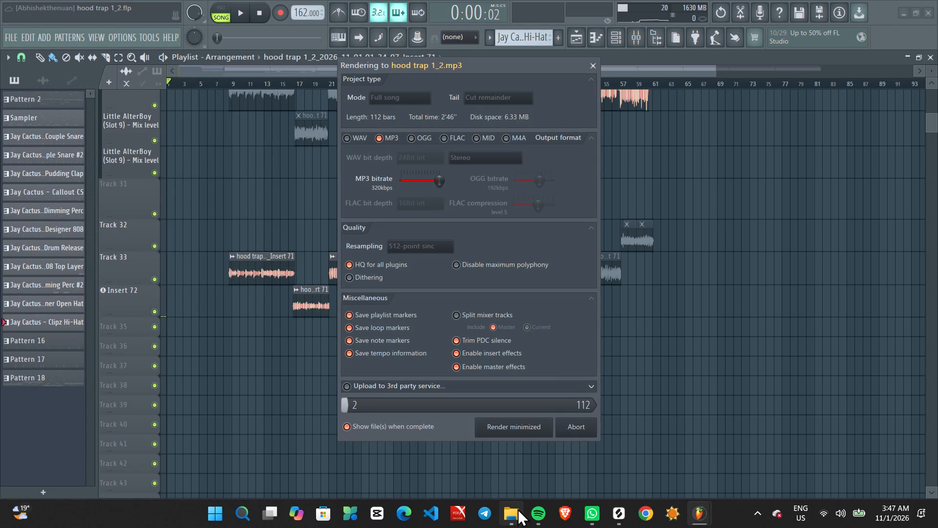
Open the projects (F:) drive in File Explorer and delete the samples (E) - Shortcut file.
left_click(516, 510)
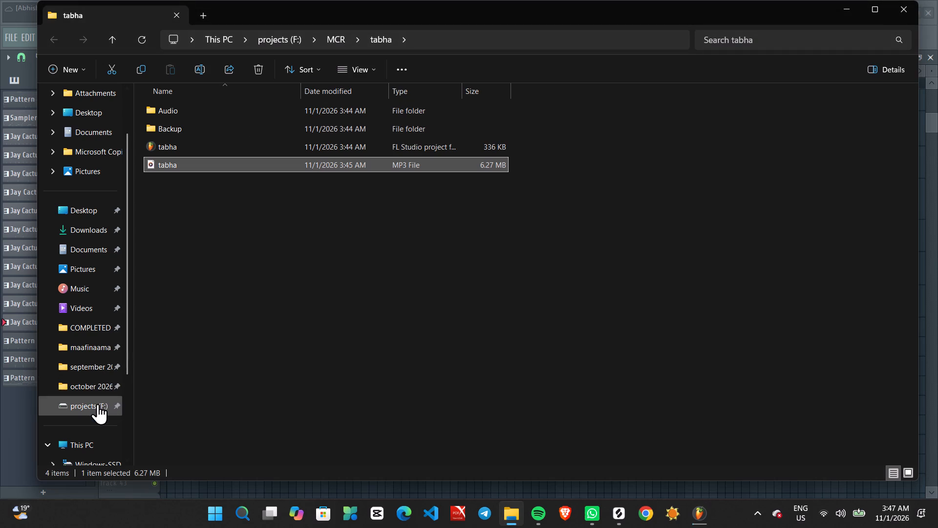
left_click(98, 404)
scroll(296, 343, "down", 5)
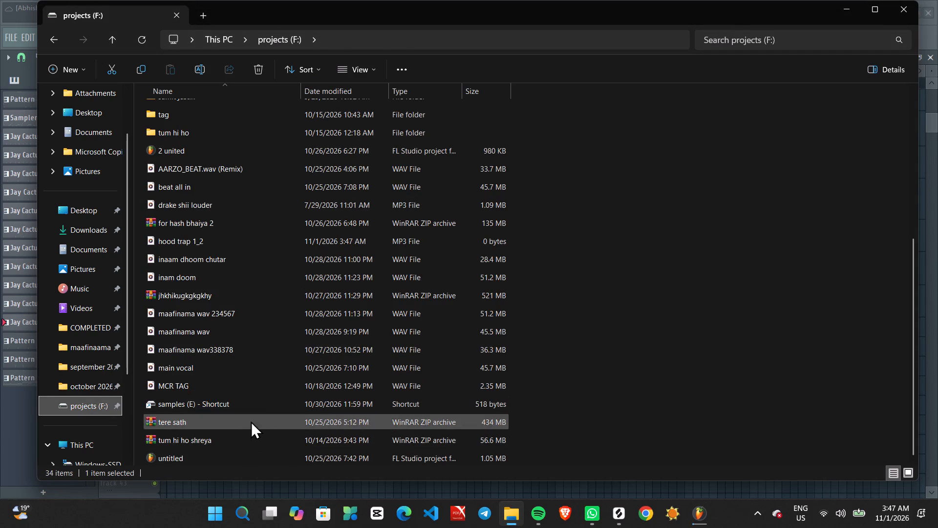
left_click(261, 403)
right_click(261, 403)
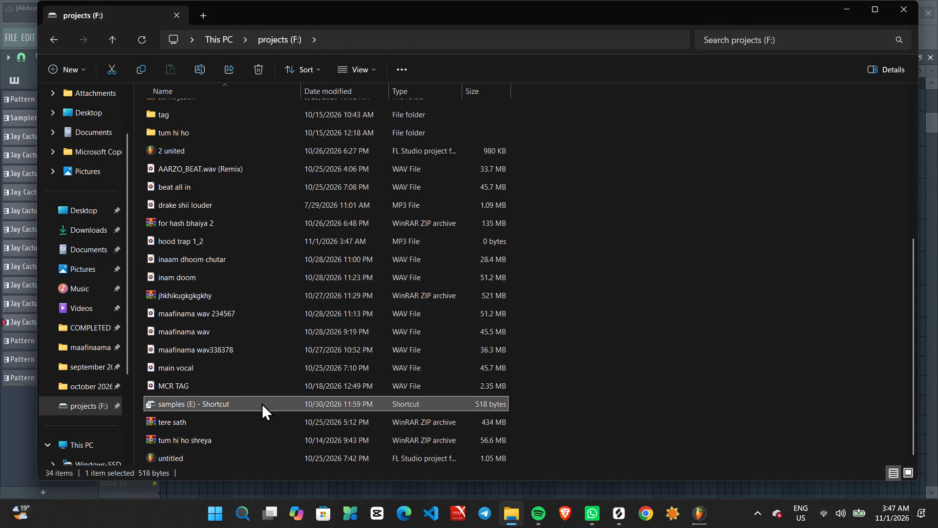
left_click(432, 421)
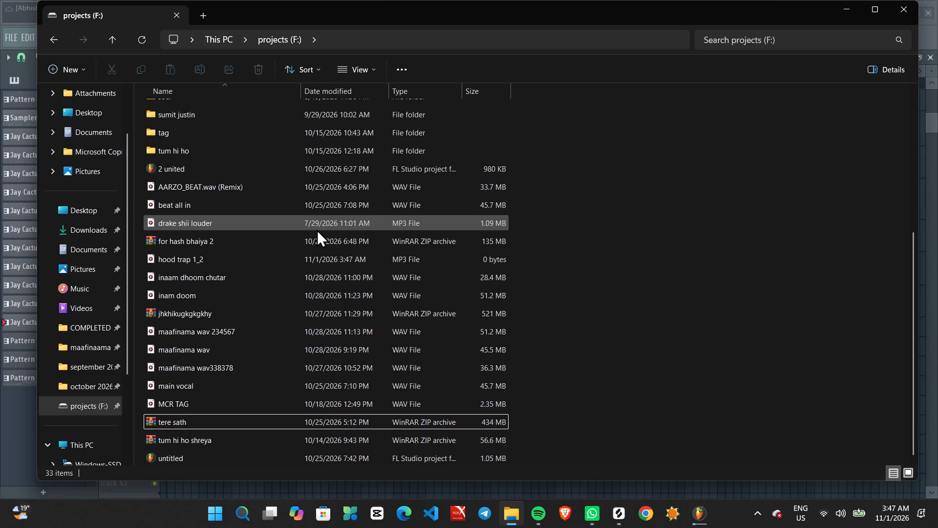
Check the render progress, try to play the hood trap 1_2 MP3 from the projects (F:) drive, and return to the render window.
left_click(701, 527)
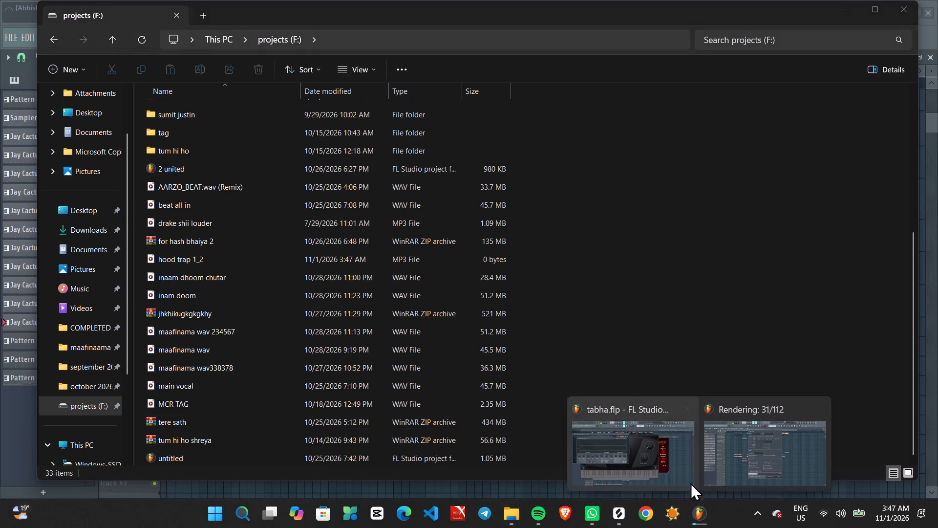
left_click(755, 451)
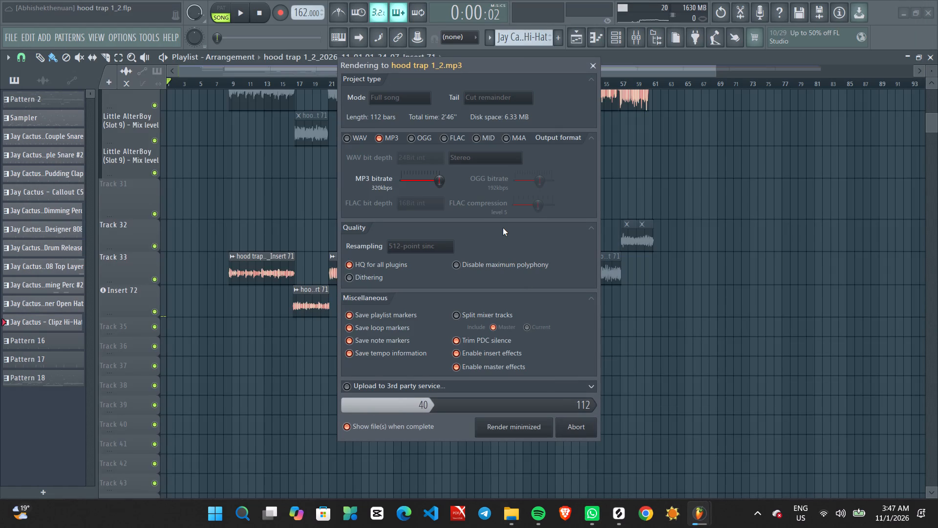
left_click(508, 522)
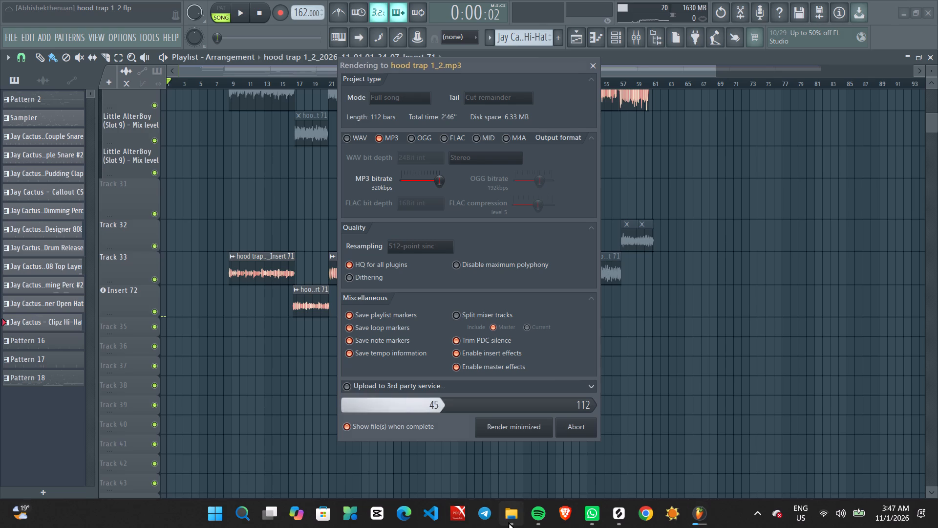
left_click(221, 254)
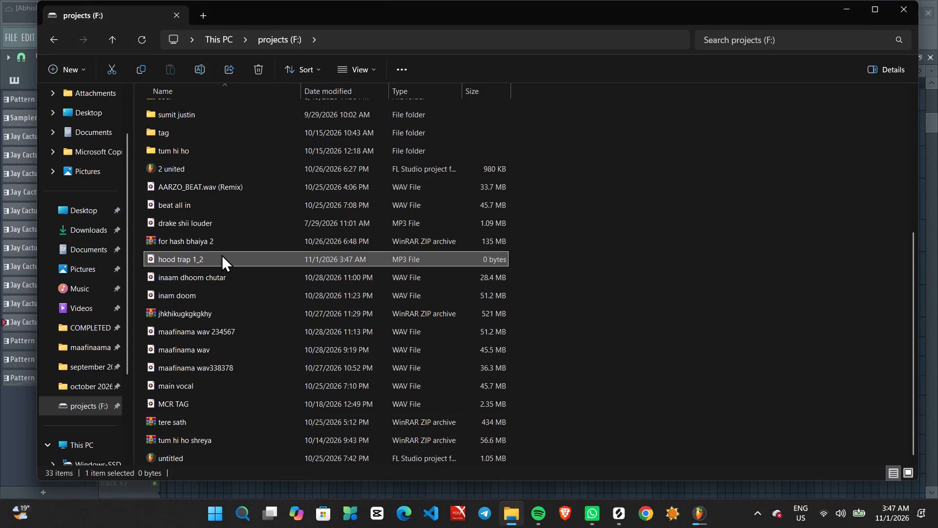
double_click(221, 254)
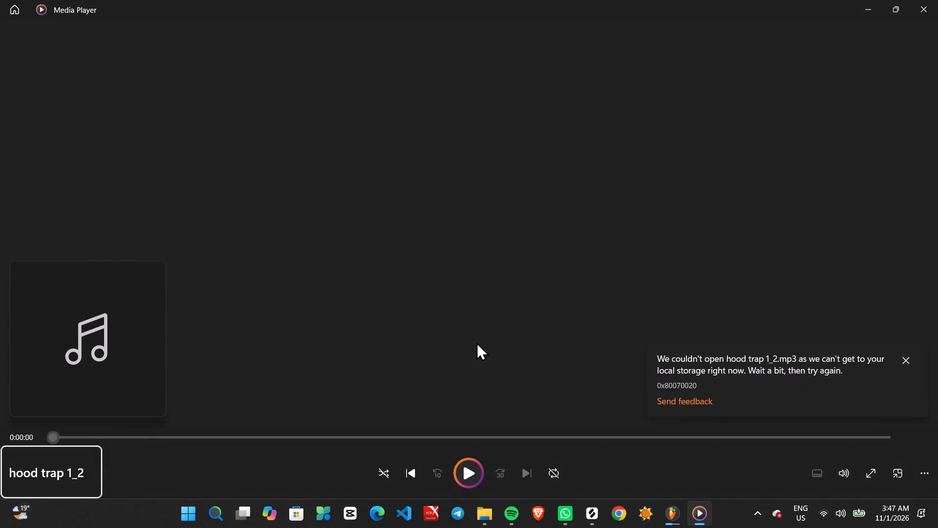
left_click(937, 0)
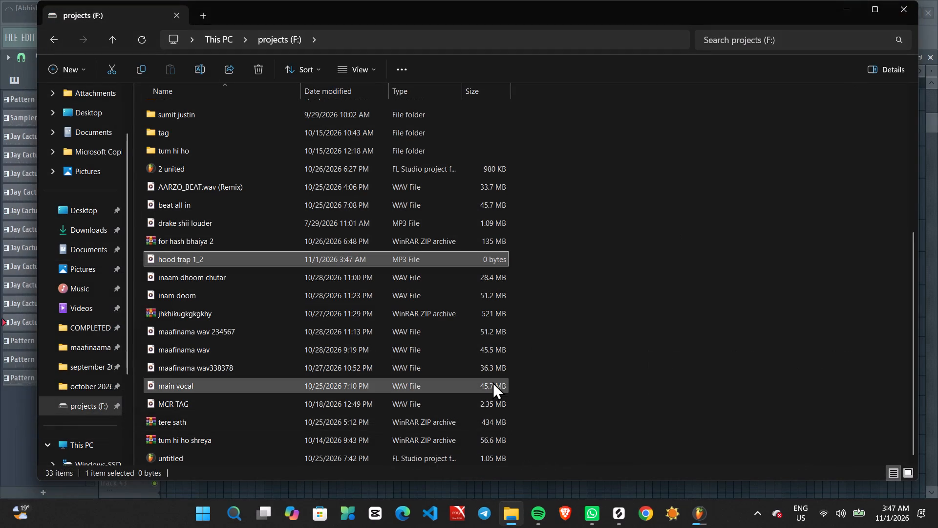
left_click(700, 514)
left_click(757, 443)
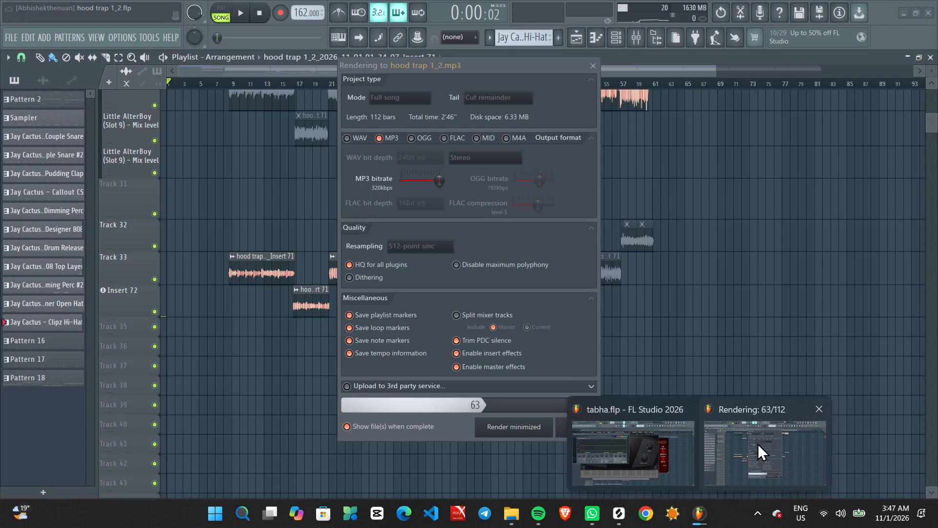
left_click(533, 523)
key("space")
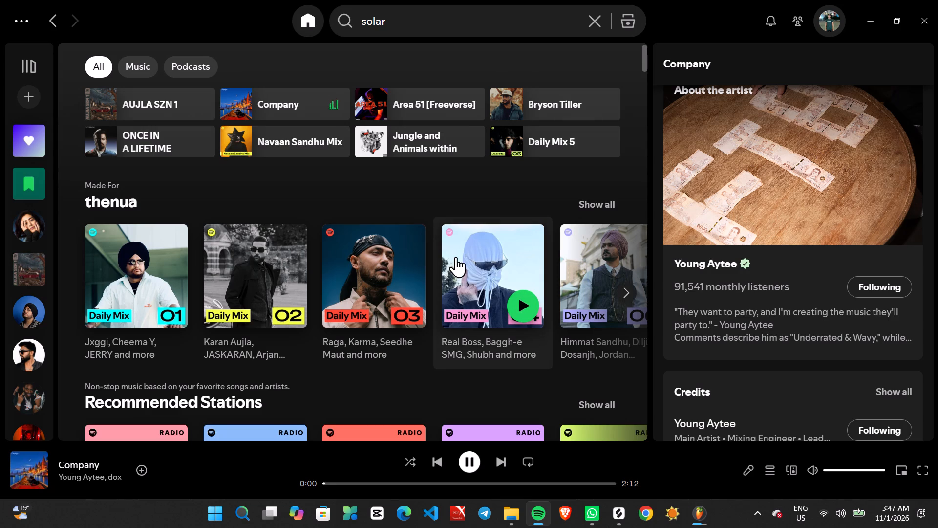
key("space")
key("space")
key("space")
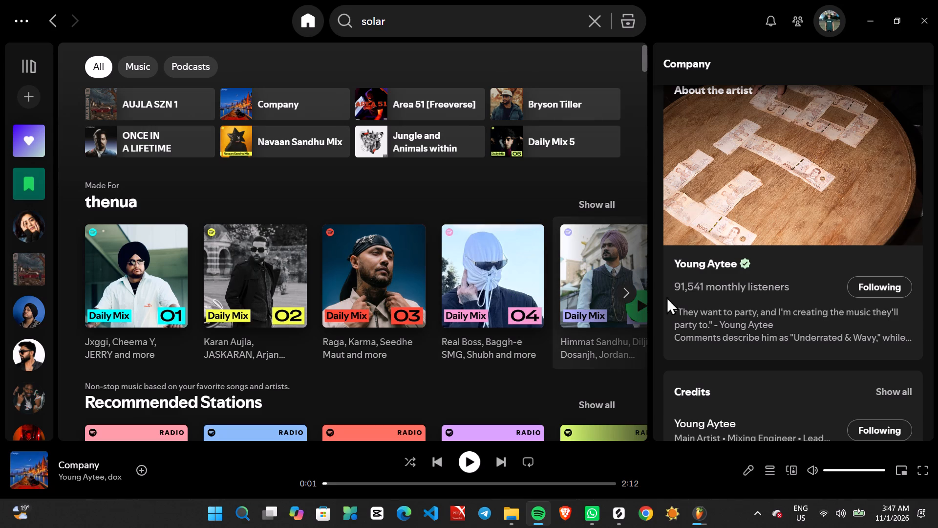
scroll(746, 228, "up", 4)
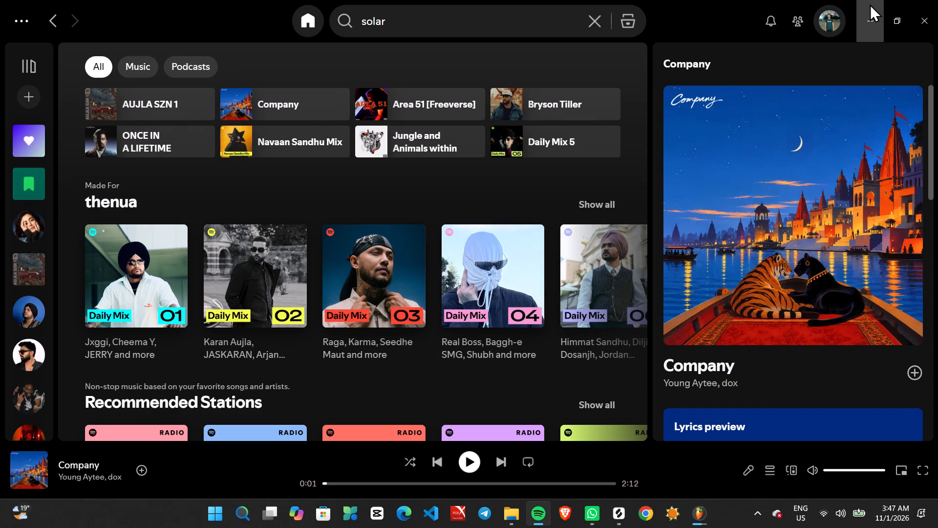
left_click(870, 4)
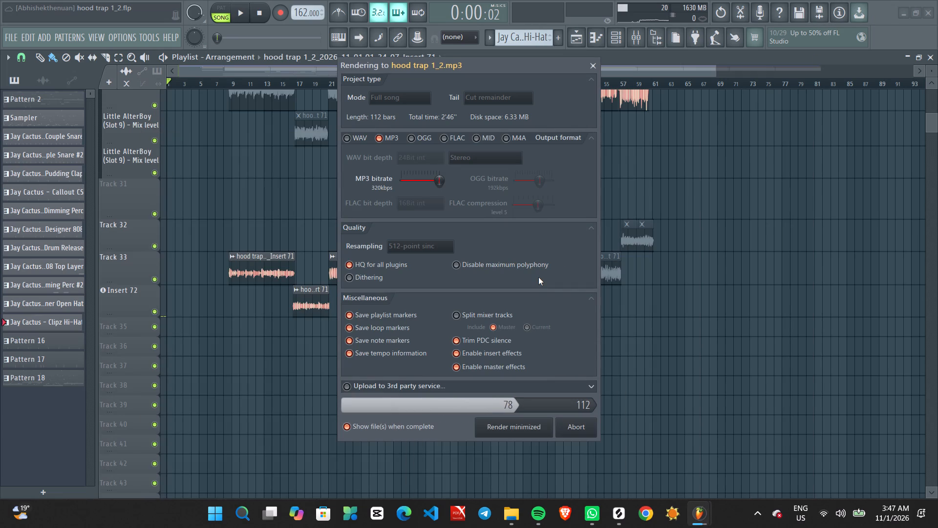
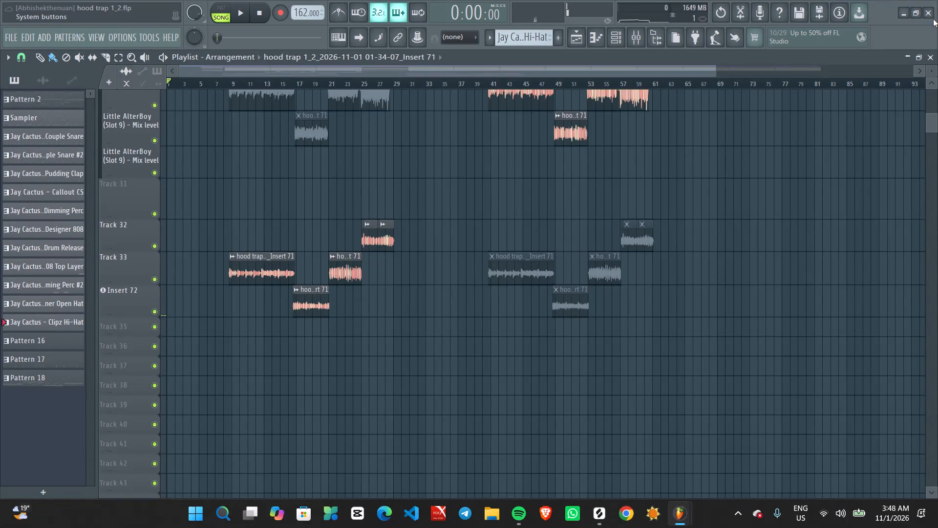
Close the hood trap 1_2 project window.
left_click(930, 16)
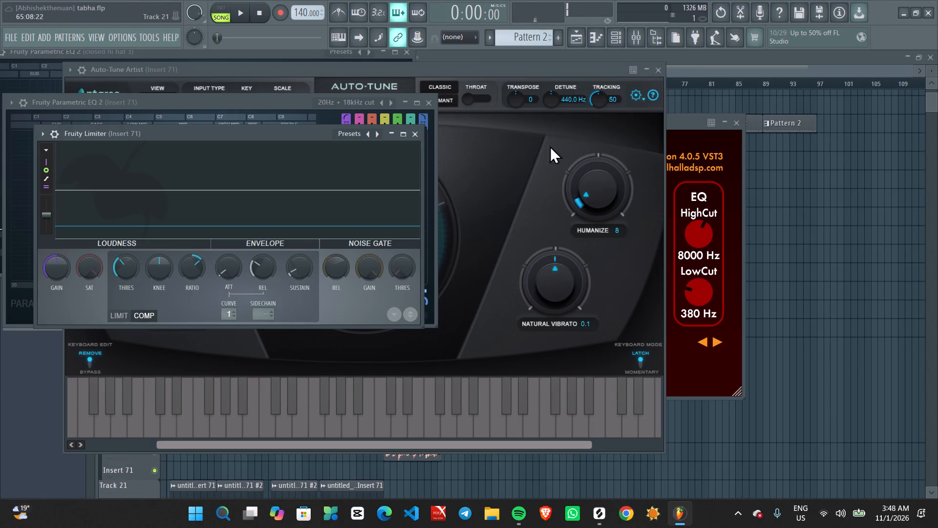
Bring the tabha project's playlist to the front and listen to the arrangement from the start through about bar 12.
left_click_drag(578, 48, 578, 43)
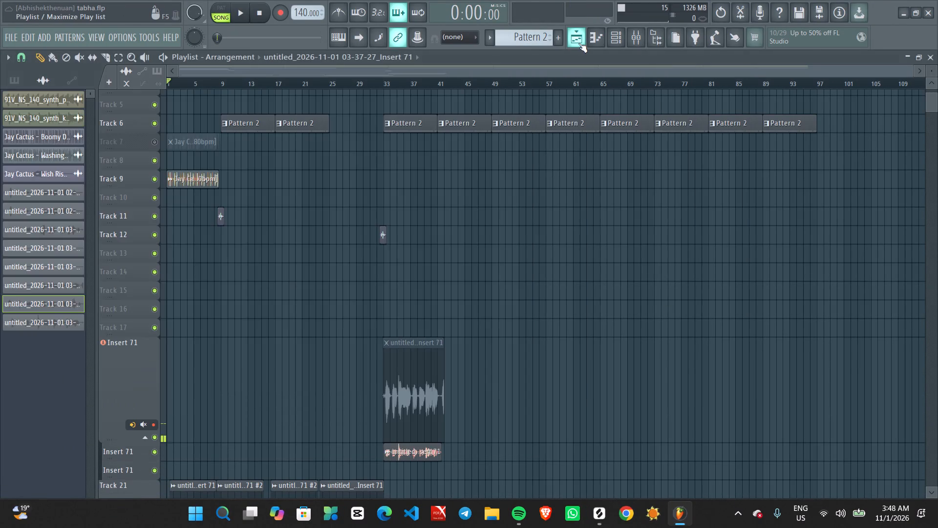
left_click(578, 43)
key("space")
left_click(574, 36)
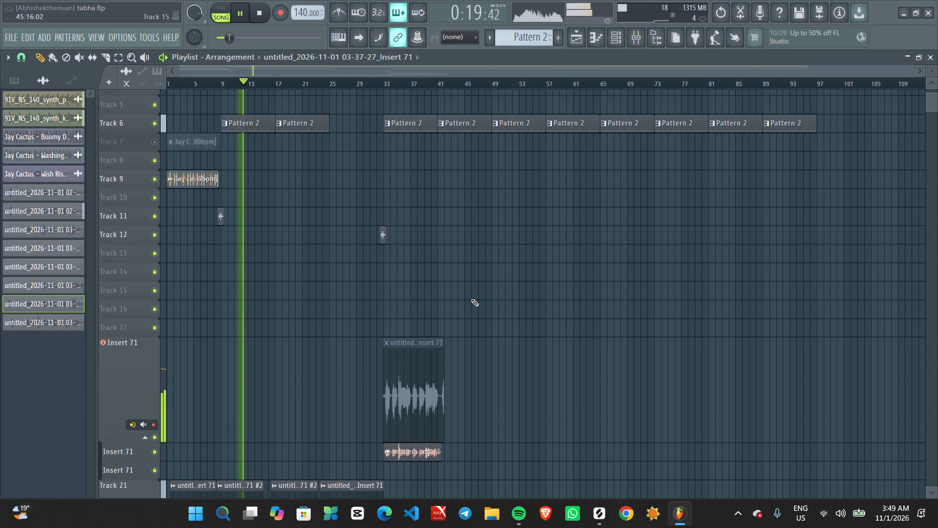
key("space")
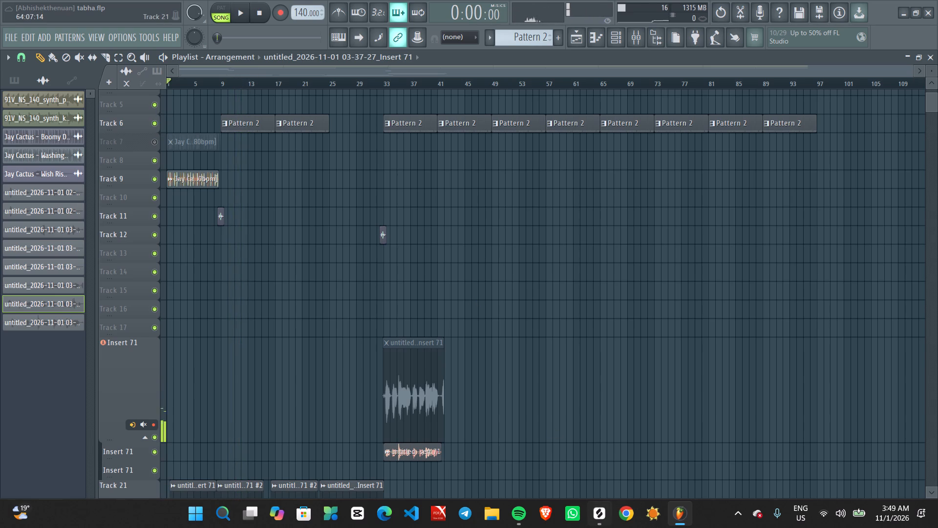
Switch to File Explorer and open the hood trap 1_2 MP3 on the projects (F:) drive from the recent files.
left_click(495, 518)
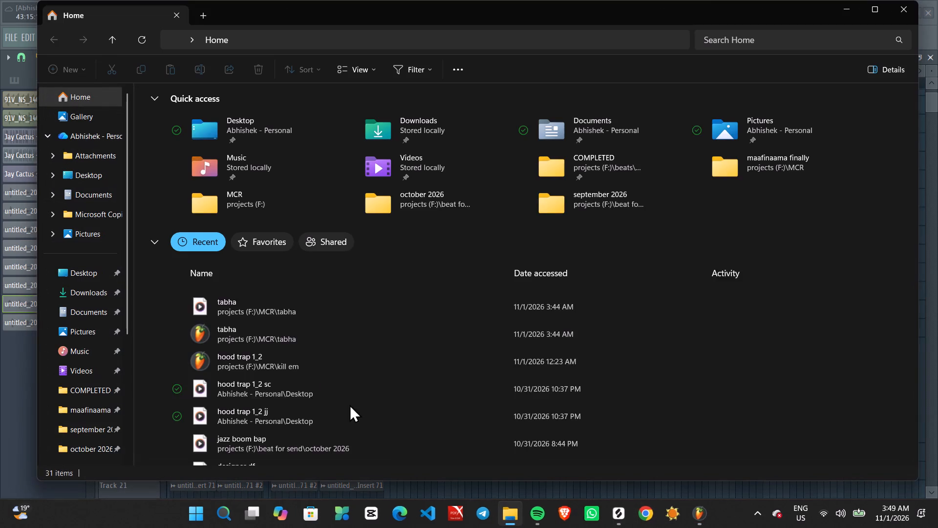
scroll(342, 398, "down", 1)
double_click(388, 297)
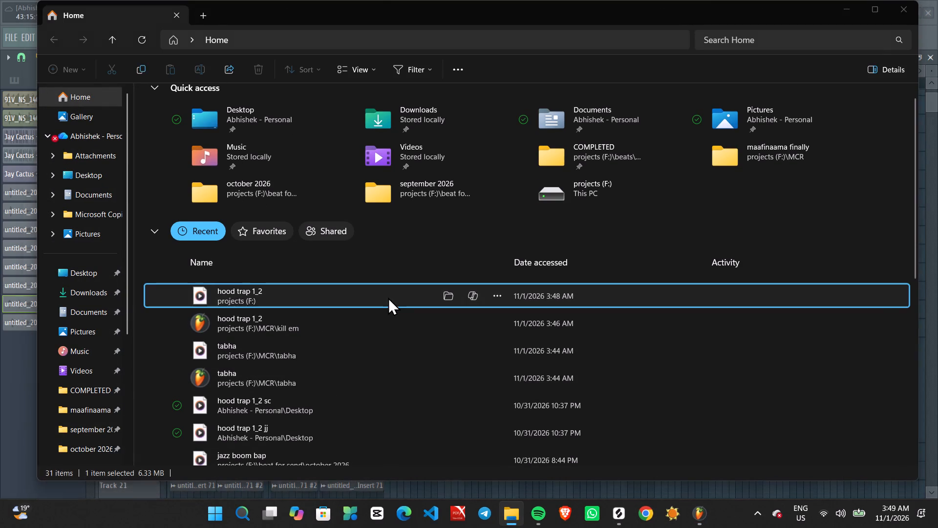
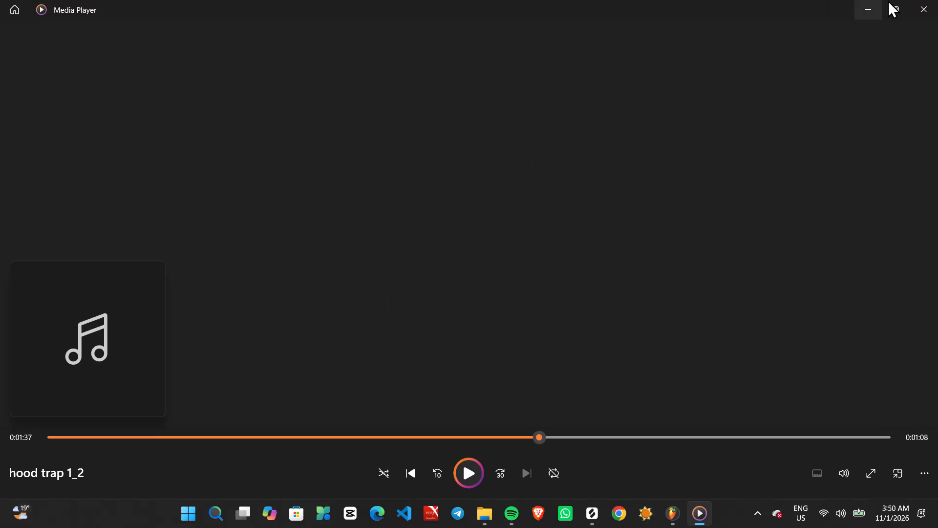
Close the media player that has the hood trap 1_2 MP3 open.
left_click(929, 0)
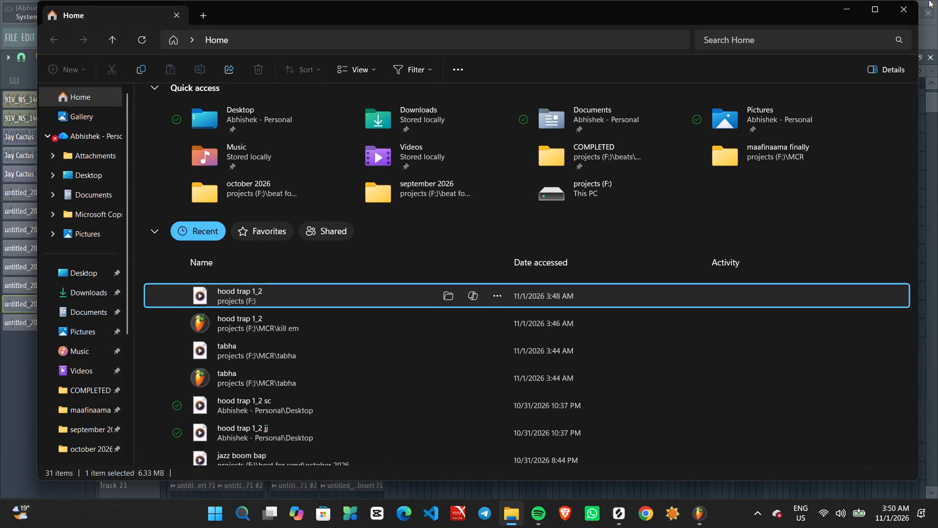